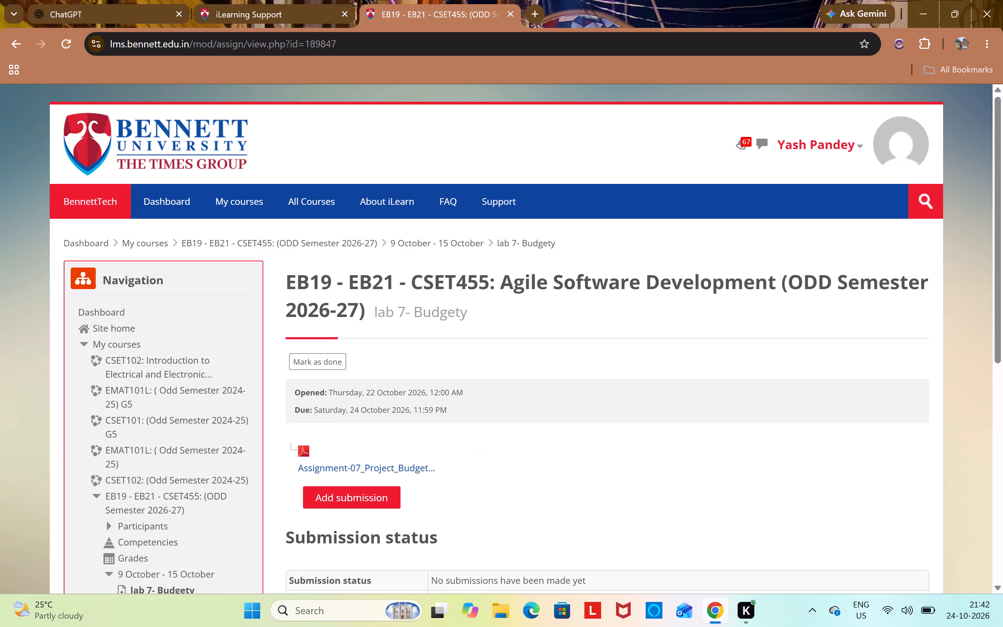
Download the attached Assignment-07_Project_Budgeting_Budgety_Jira PDF from the lab 7- Budgety assignment page.
key(space)
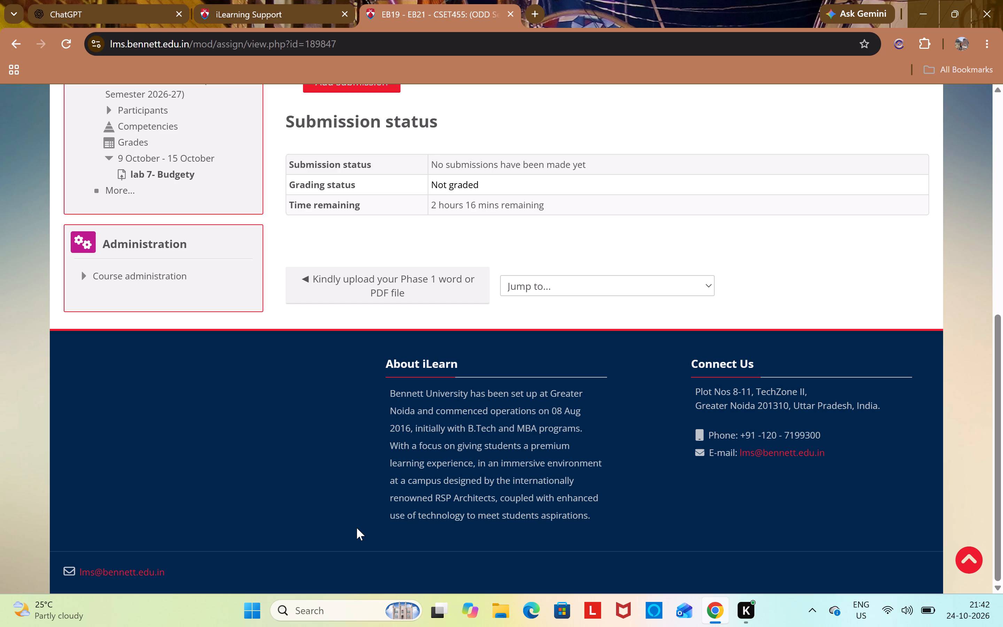
scroll(357, 528, up, 1)
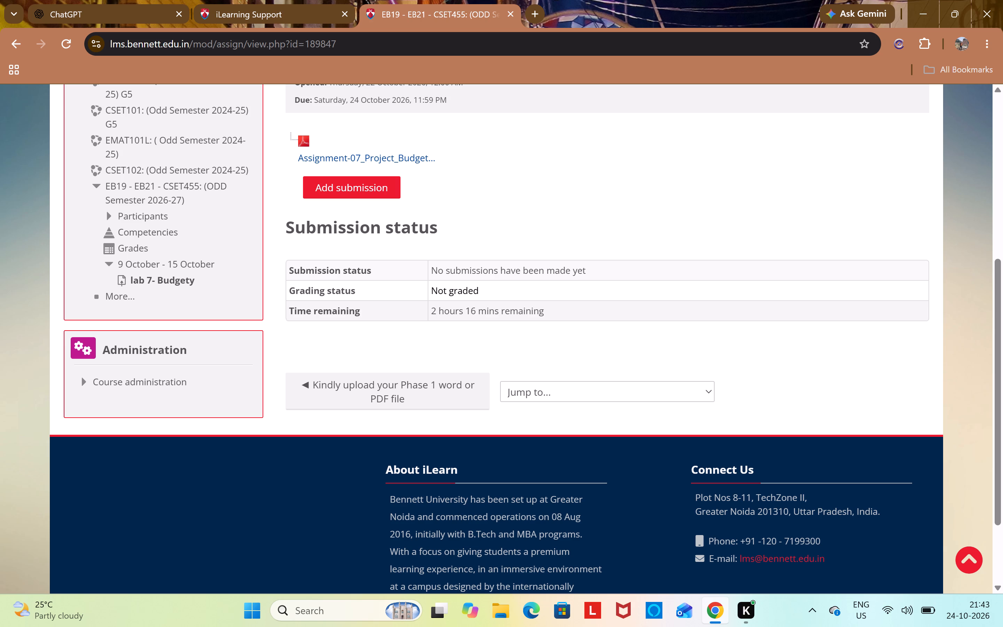
click(382, 153)
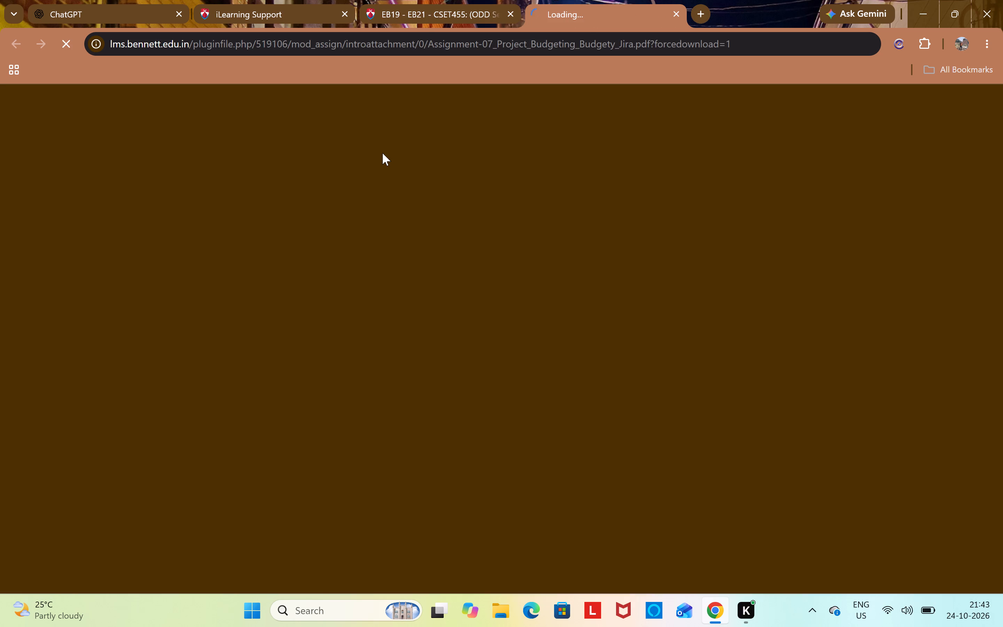
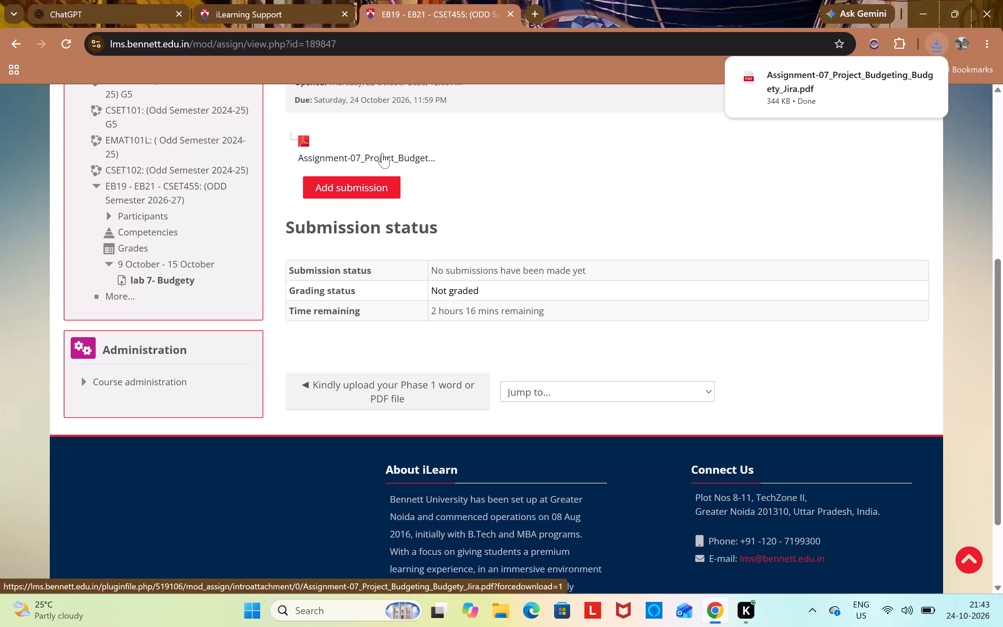
Open the downloaded Assignment-07_Project_Budgeting_Budgety_Jira PDF.
double_click(820, 90)
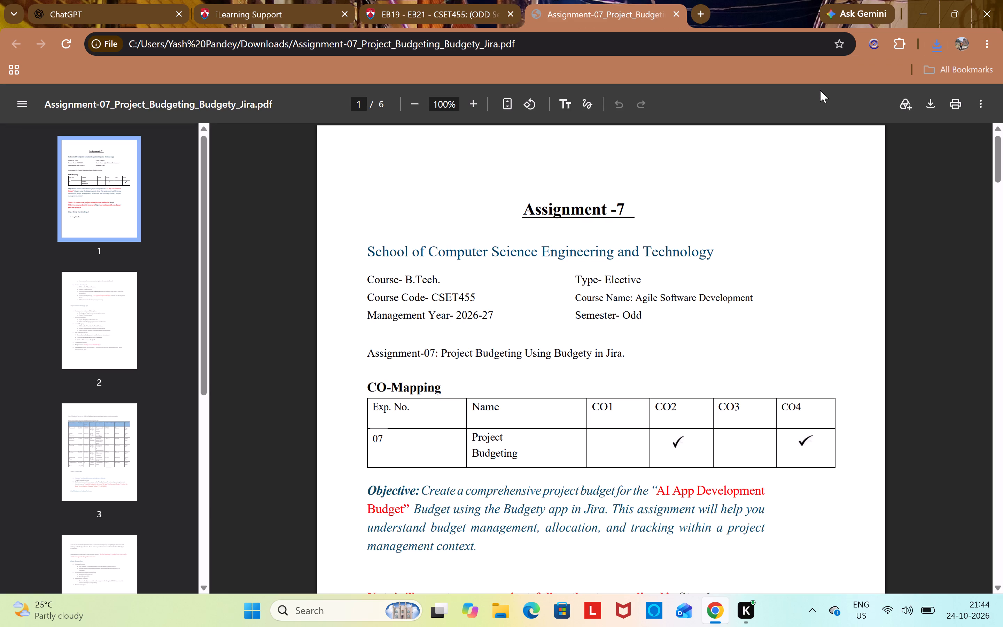
Read the assignment brief from the objective through the Jira project setup and the Step 2 instructions for installing and setting up Budgety.
scroll(796, 155, down, 4)
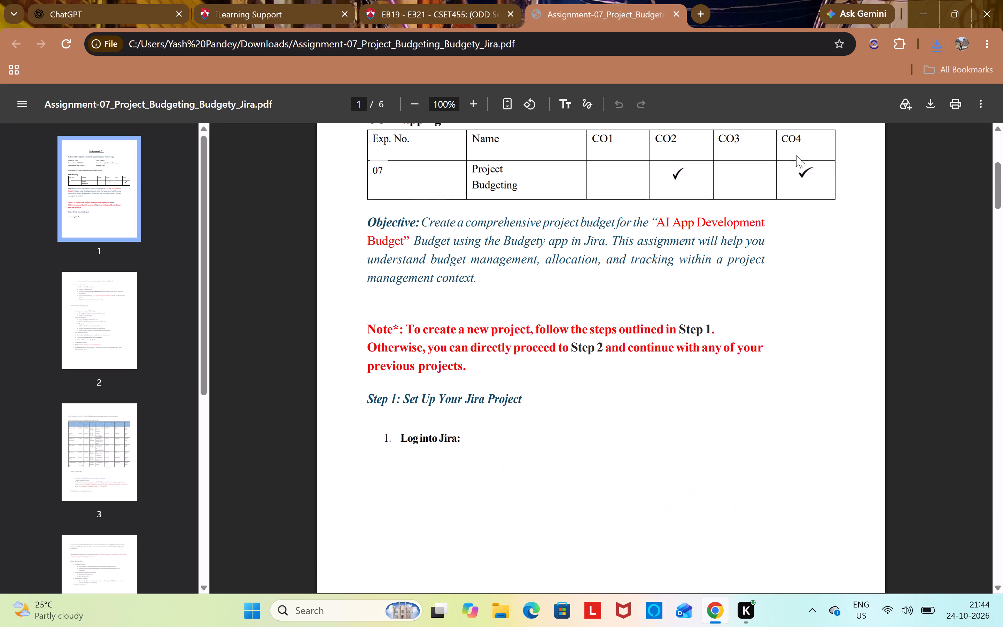
scroll(796, 155, down, 3)
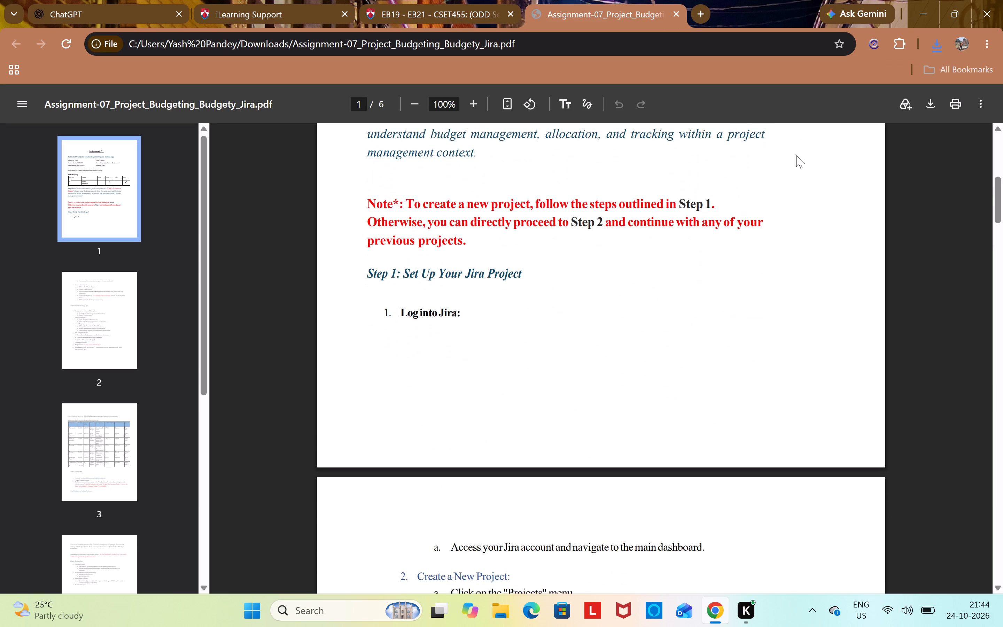
scroll(796, 155, down, 2)
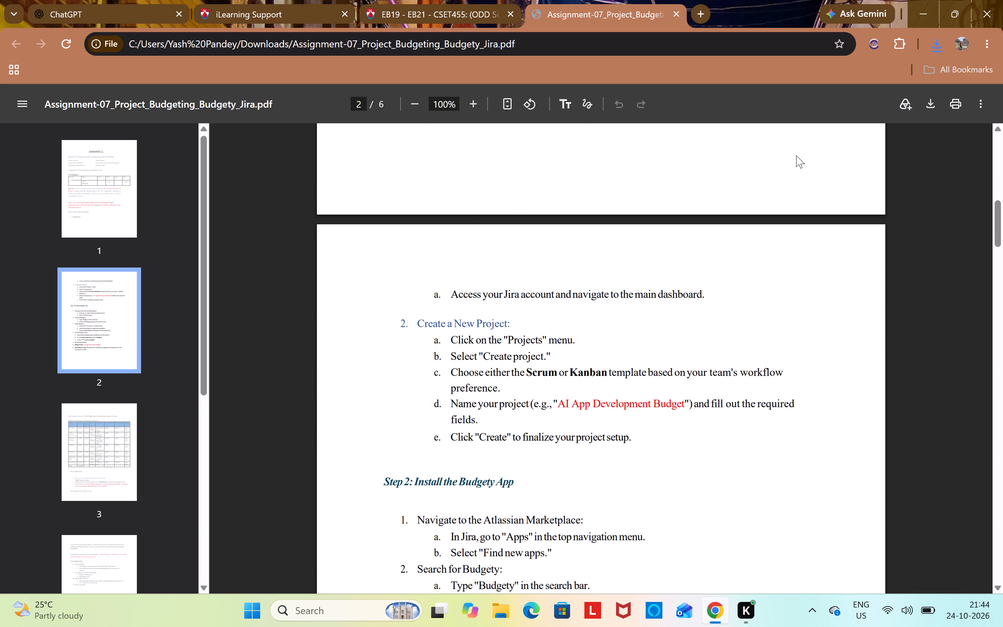
scroll(796, 155, down, 3)
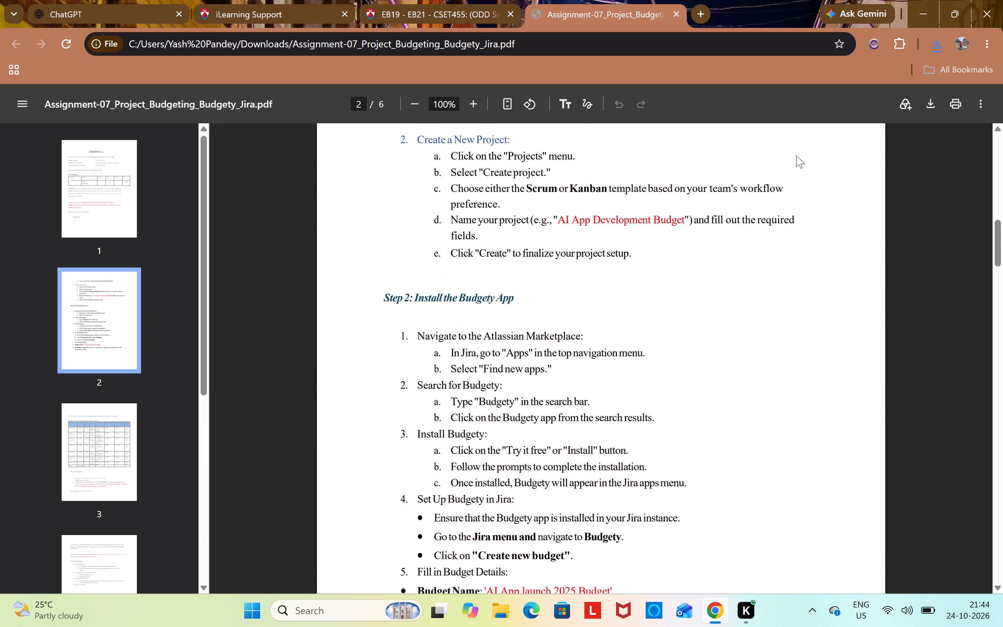
scroll(796, 155, down, 2)
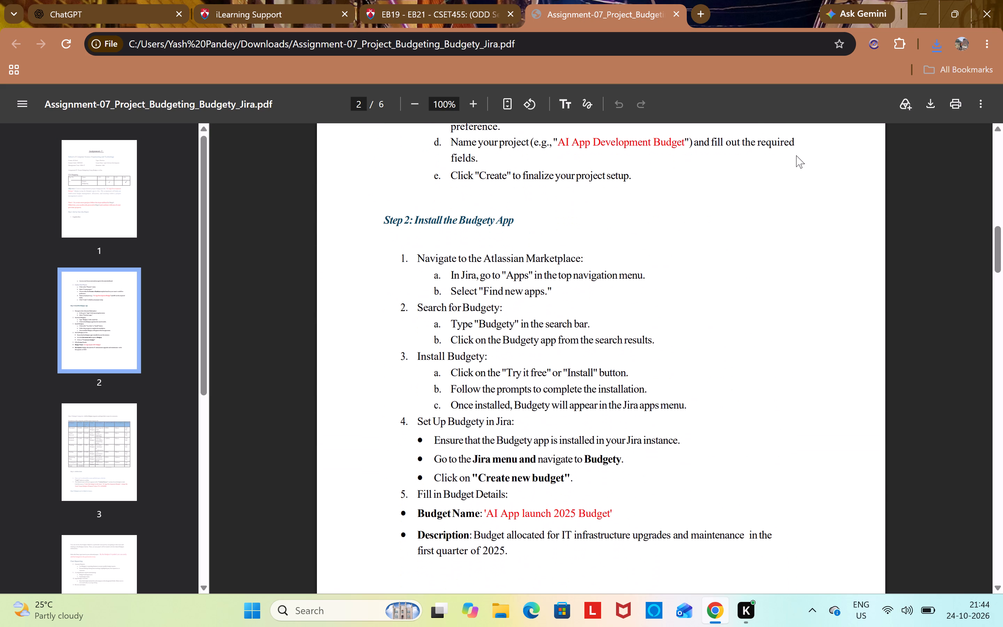
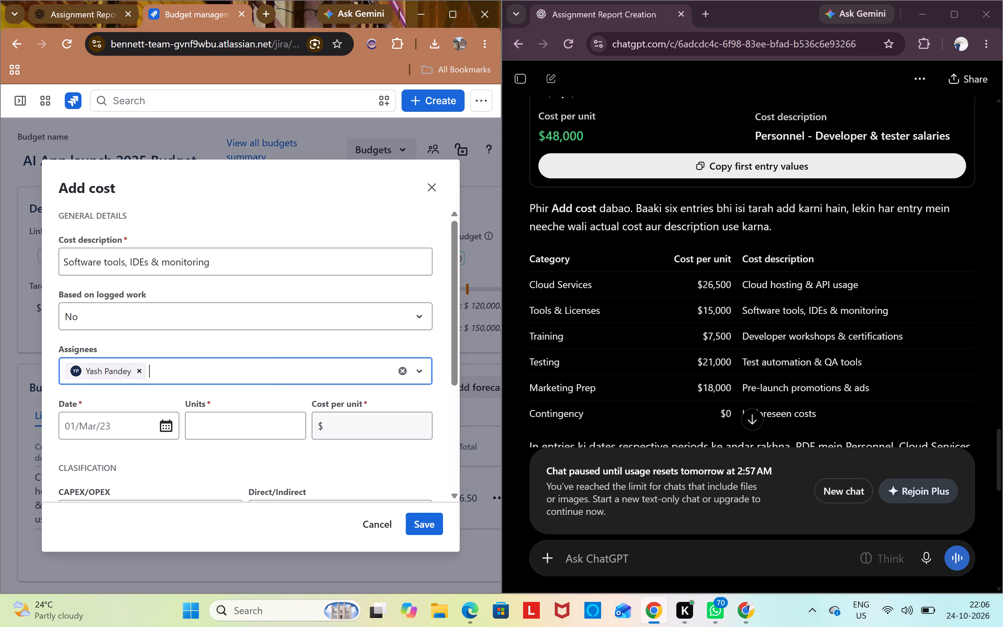
click(163, 421)
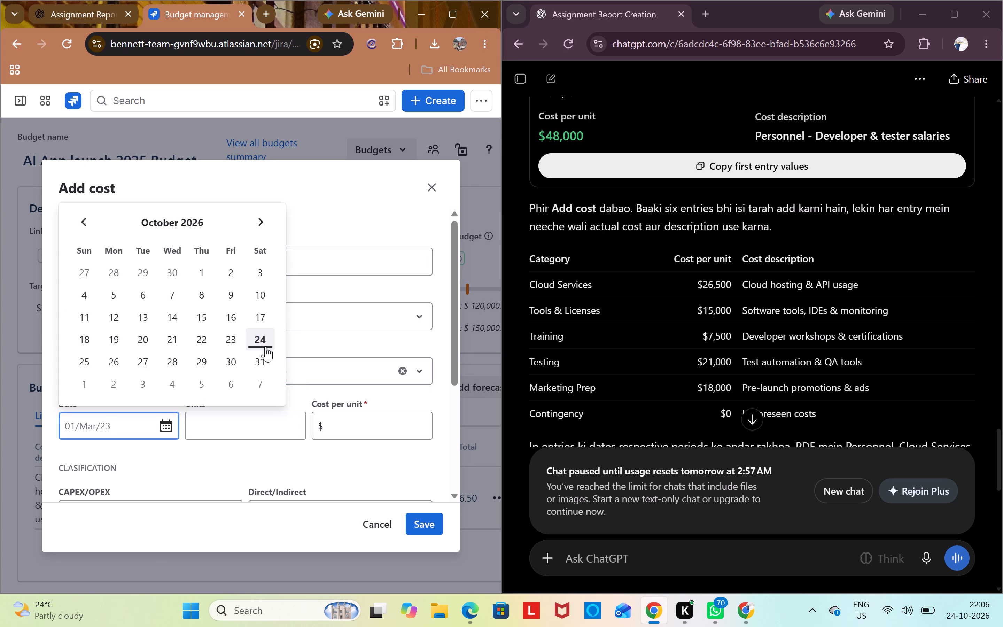
click(265, 347)
Set the cost per unit to 15000 and the units to 1, and save the software tools cost.
click(359, 431)
text(15000)
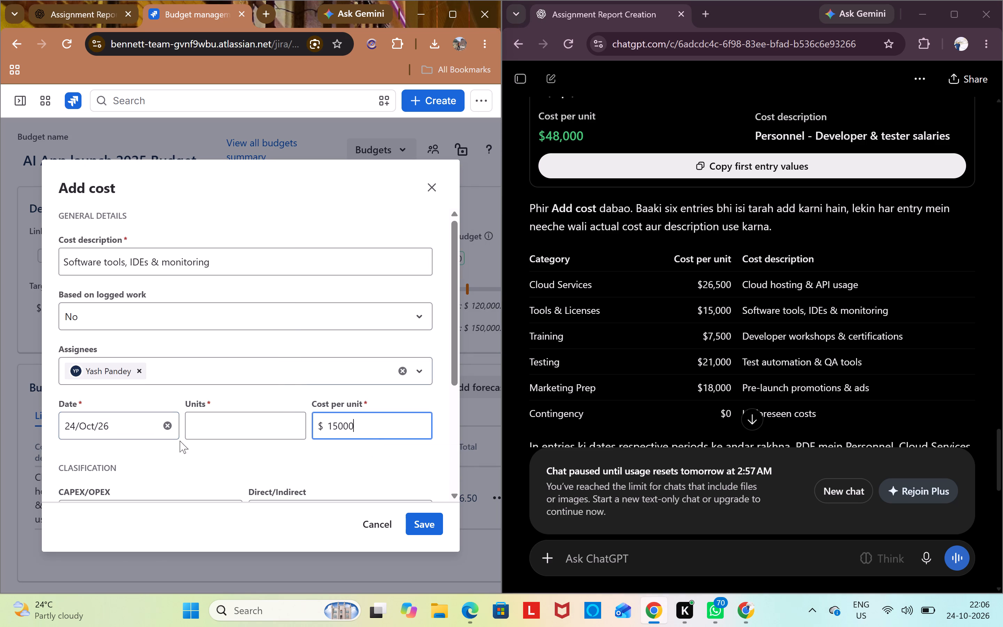
click(259, 434)
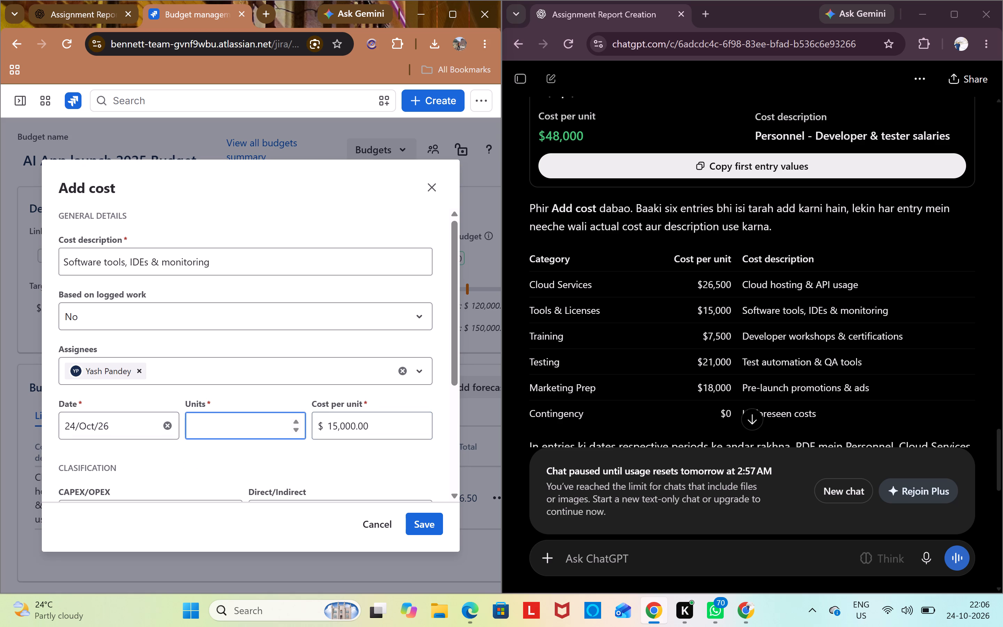
key(1)
scroll(692, 386, down, 1)
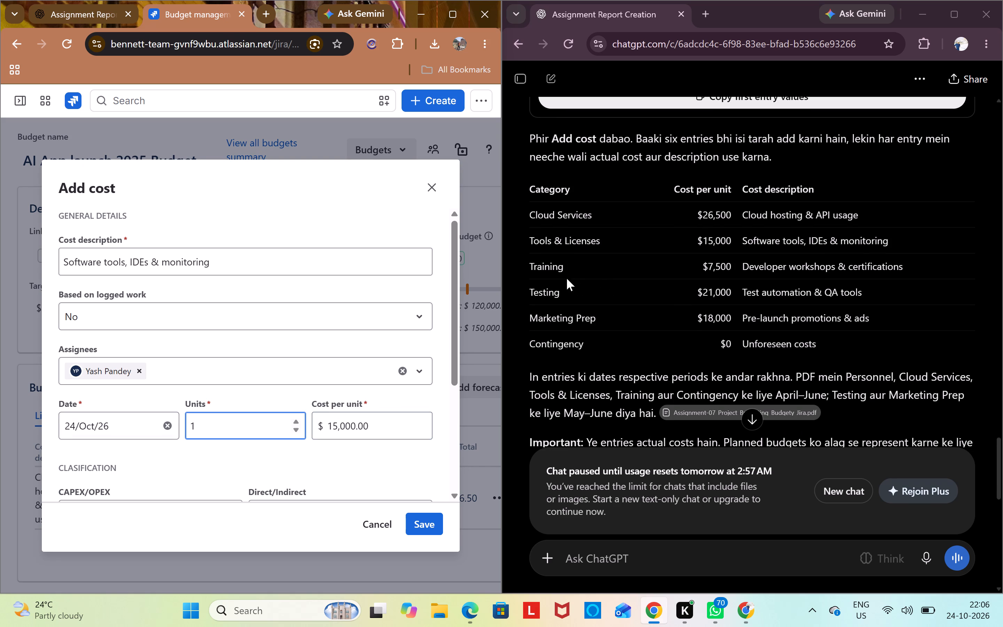
click(442, 519)
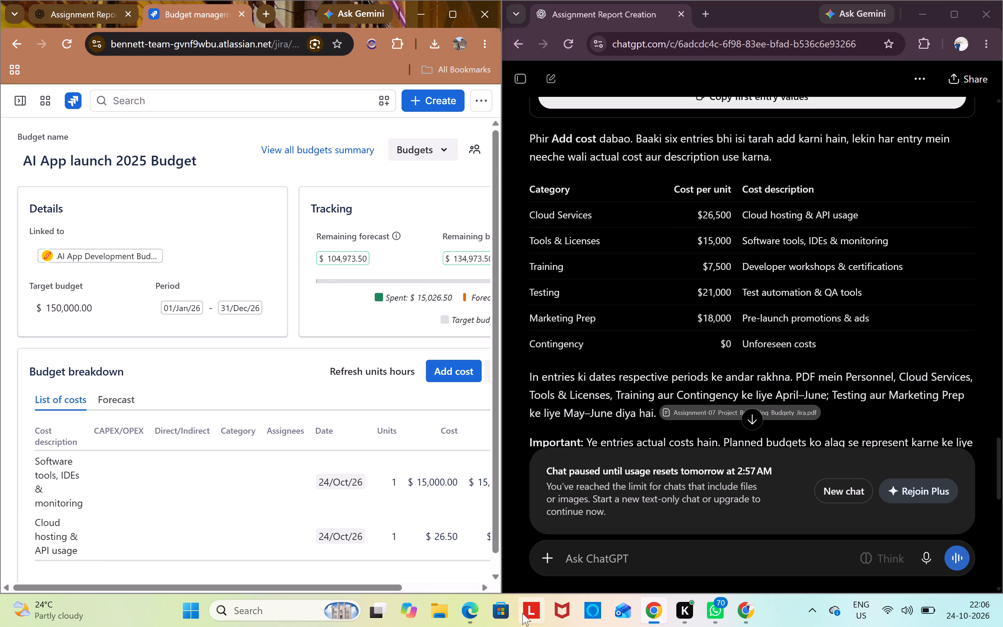
Switch to the assignment PDF in Edge and read from the budget category breakdown through the reporting and earned value sections.
click(460, 602)
scroll(526, 484, down, 4)
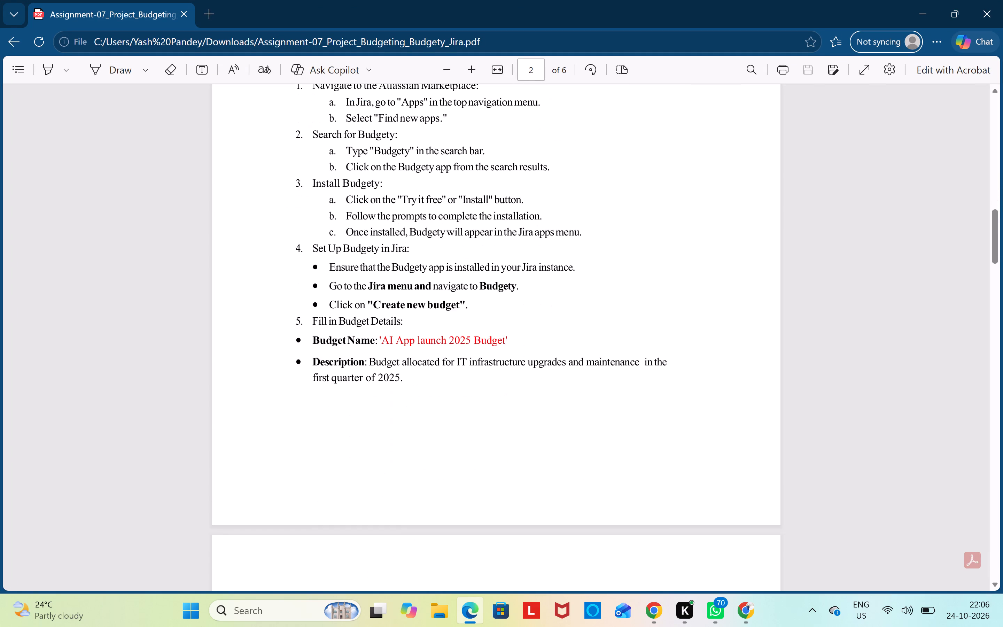
scroll(526, 484, down, 5)
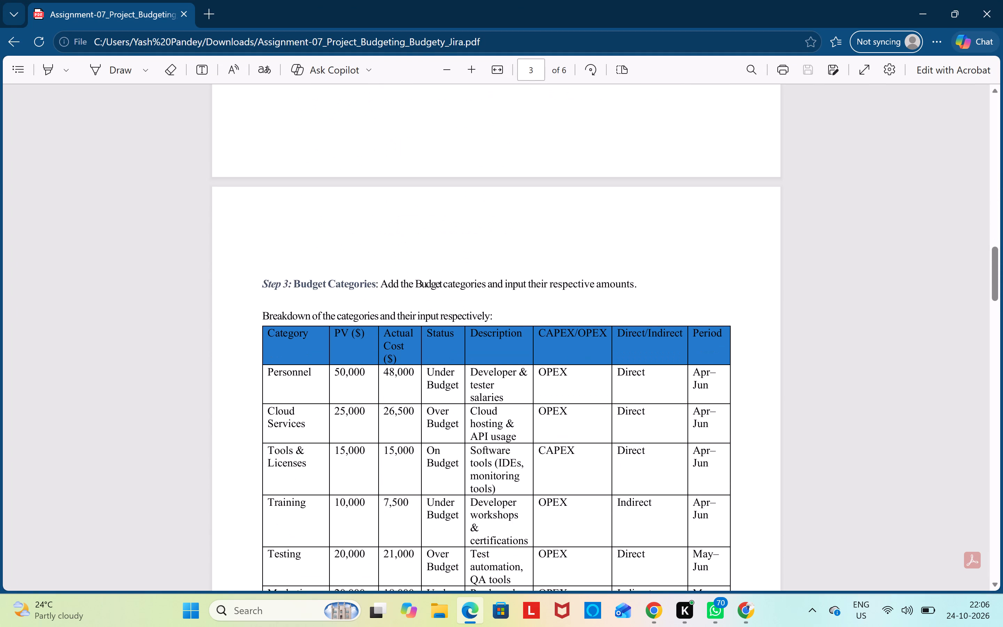
scroll(526, 484, down, 1)
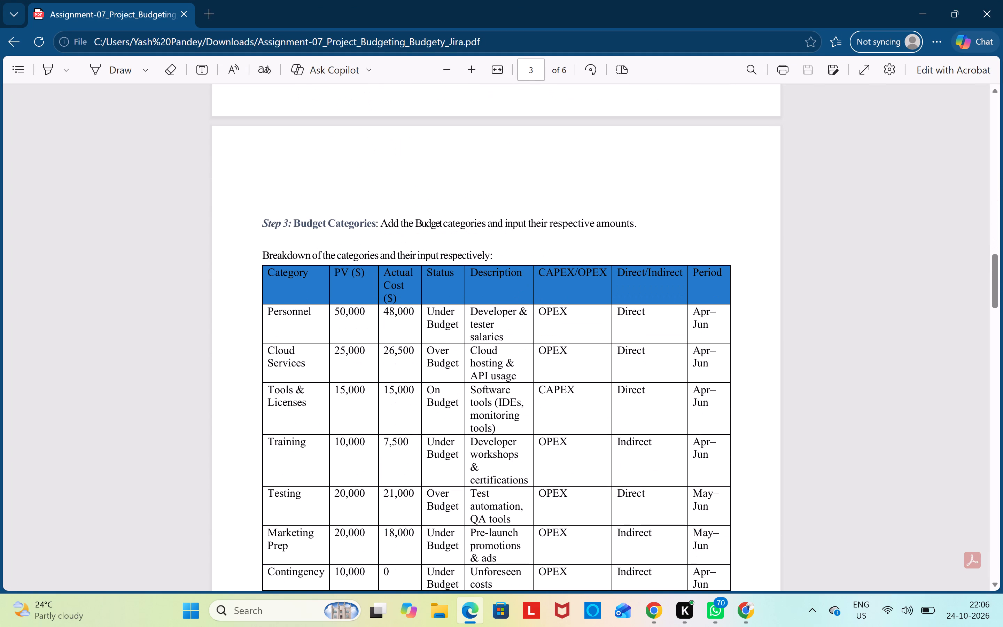
scroll(526, 484, down, 1)
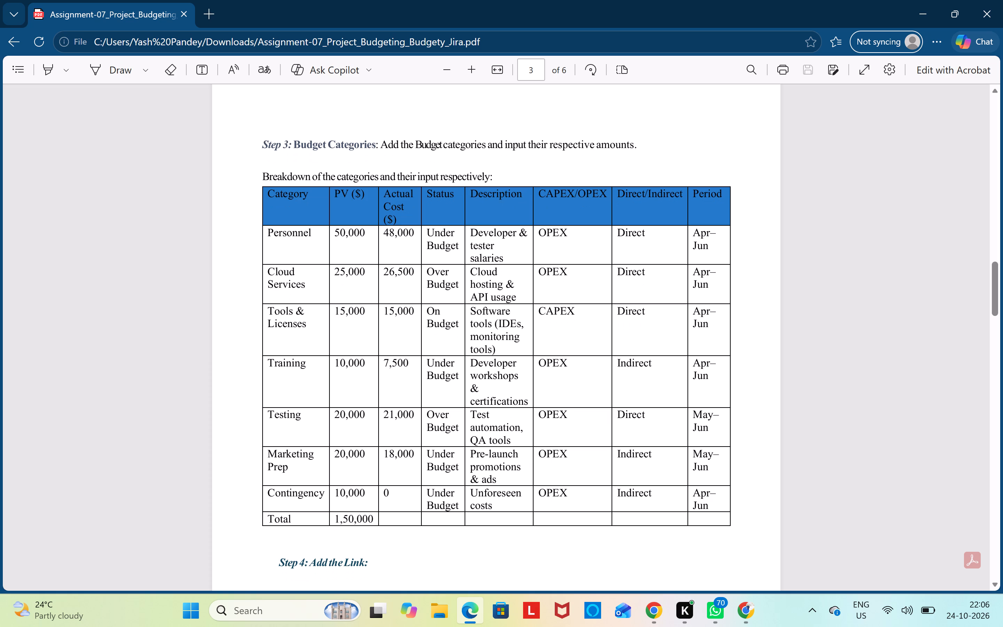
scroll(536, 527, down, 2)
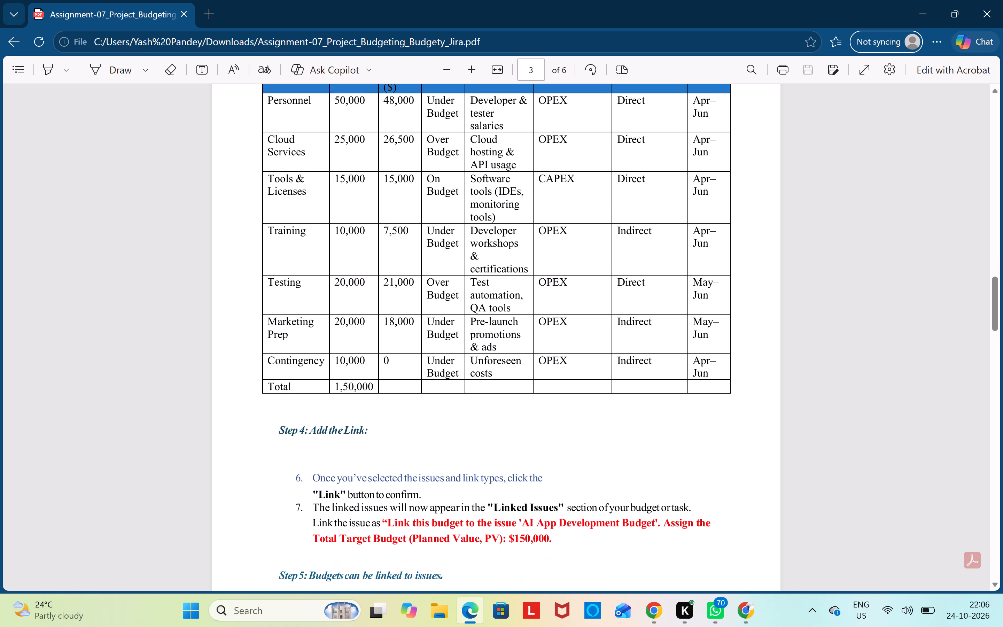
scroll(536, 527, down, 9)
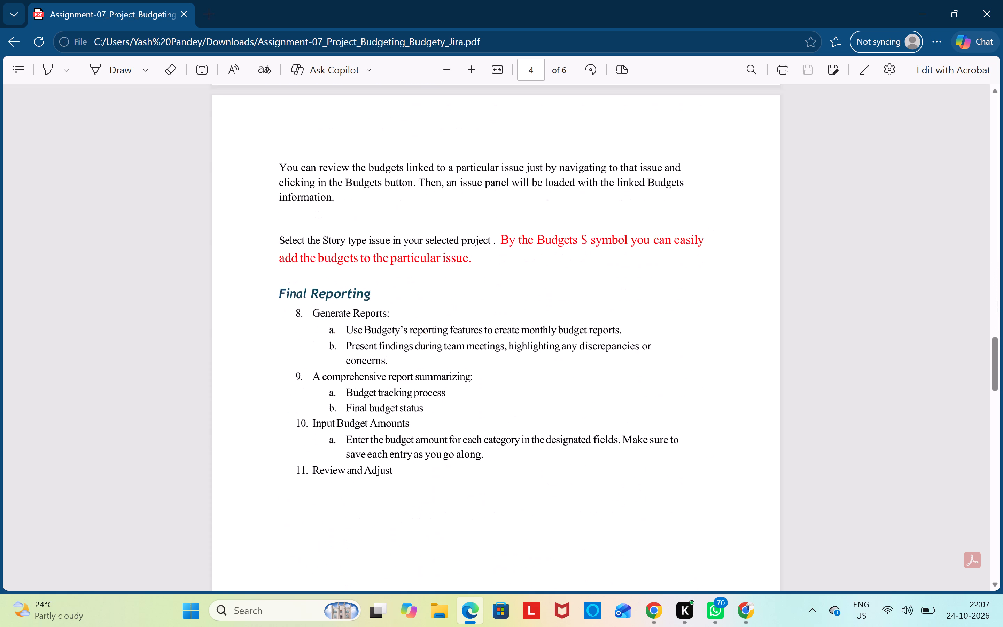
scroll(536, 527, down, 14)
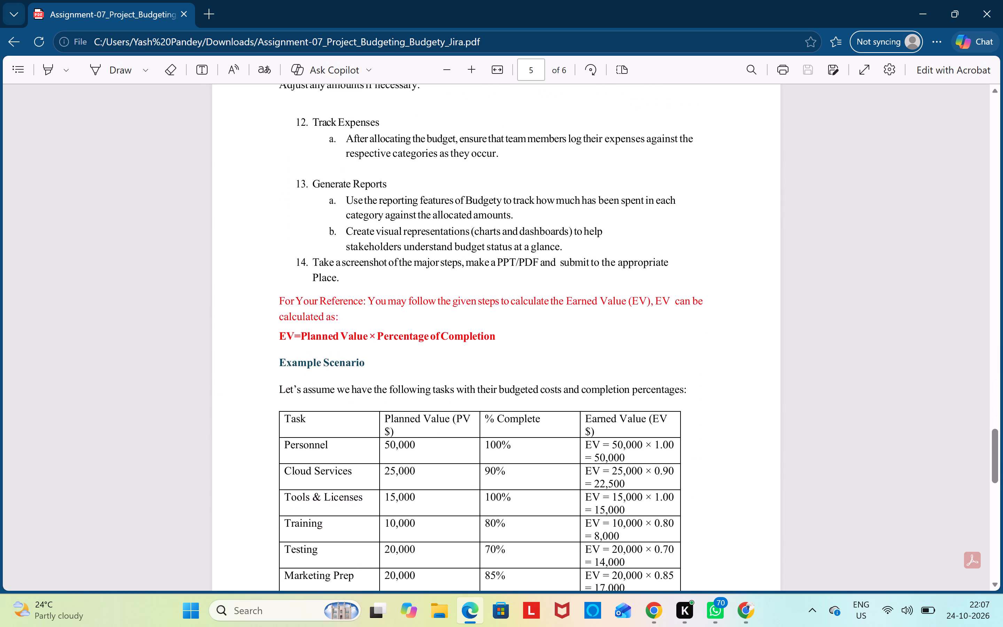
scroll(536, 527, down, 2)
scroll(578, 328, down, 1)
scroll(733, 297, down, 6)
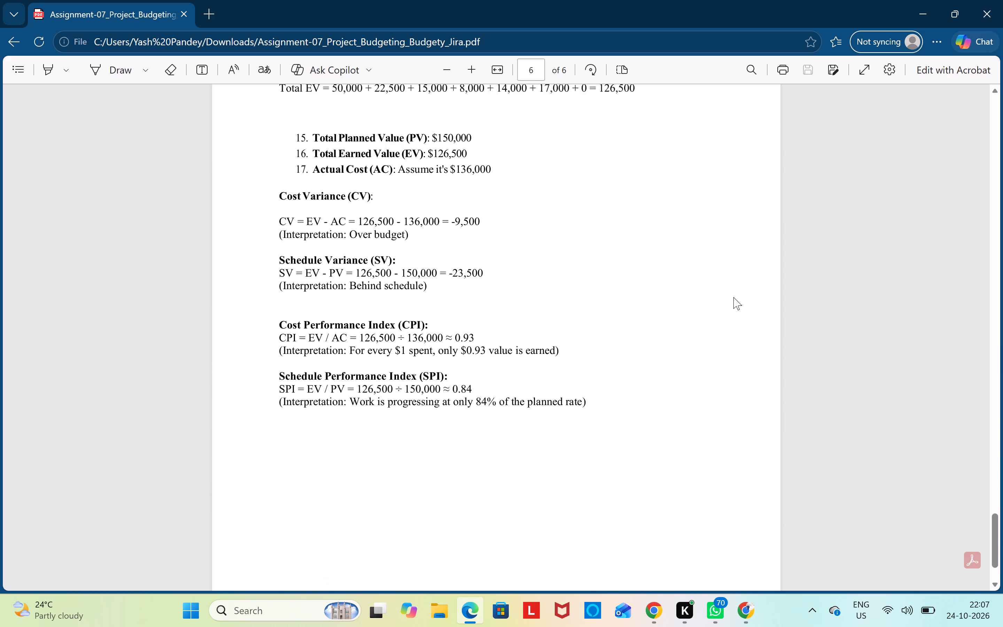
Go back to the Step 3 budget category table in the PDF and examine its CAPEX/OPEX and Direct/Indirect columns.
scroll(733, 297, up, 19)
scroll(733, 297, up, 10)
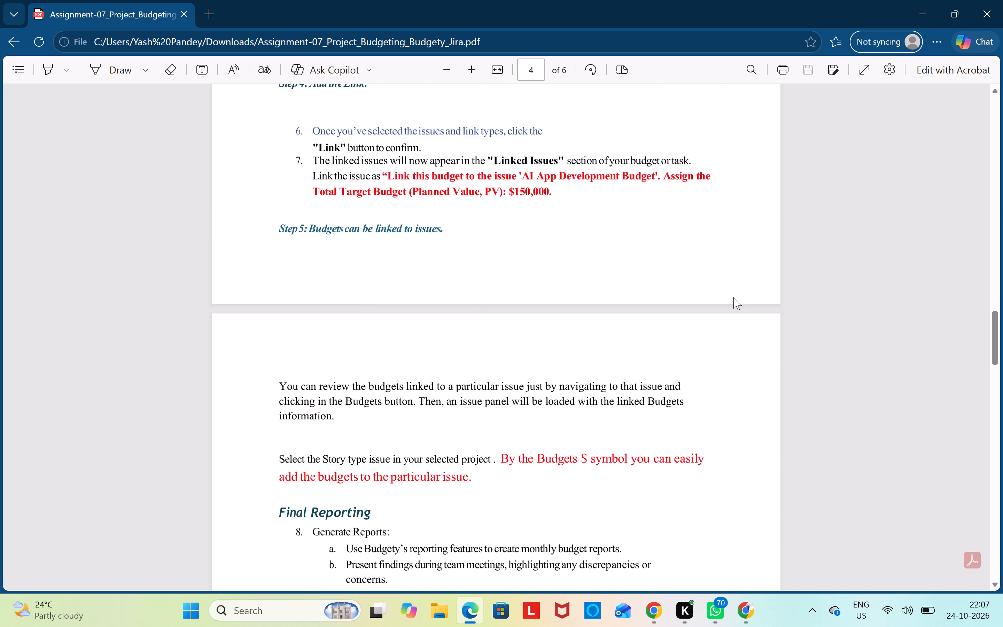
scroll(733, 297, up, 4)
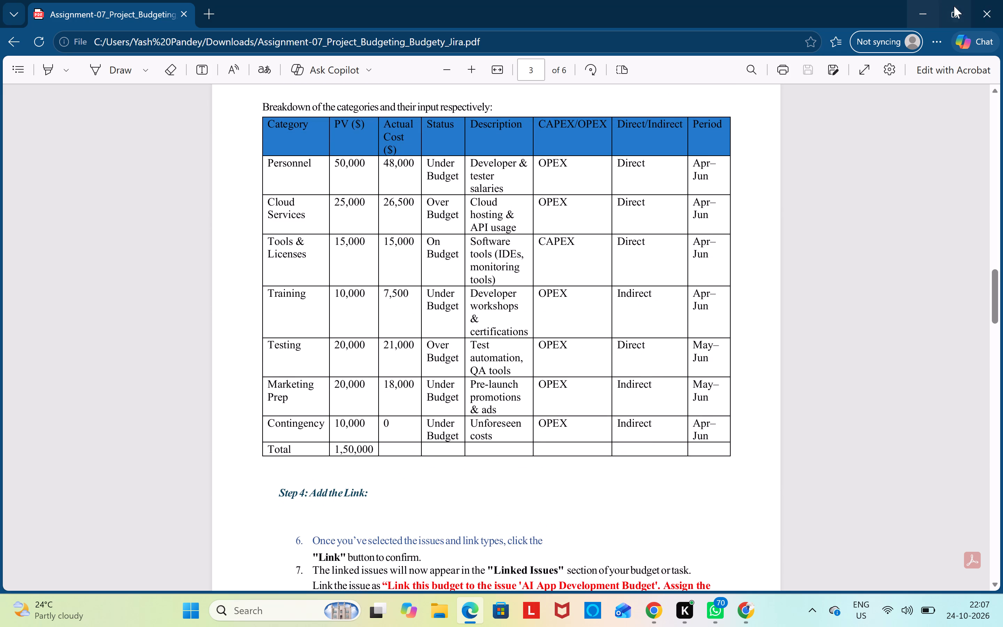
scroll(628, 289, up, 3)
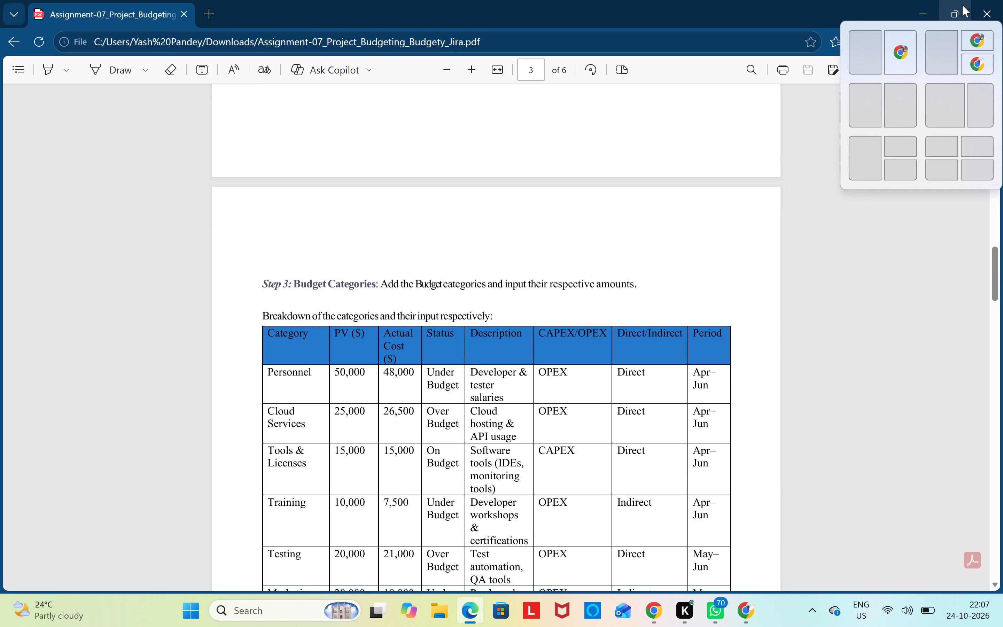
Place the assignment PDF side by side with the Jira budget and widen the Jira window to fit all cost columns.
click(888, 71)
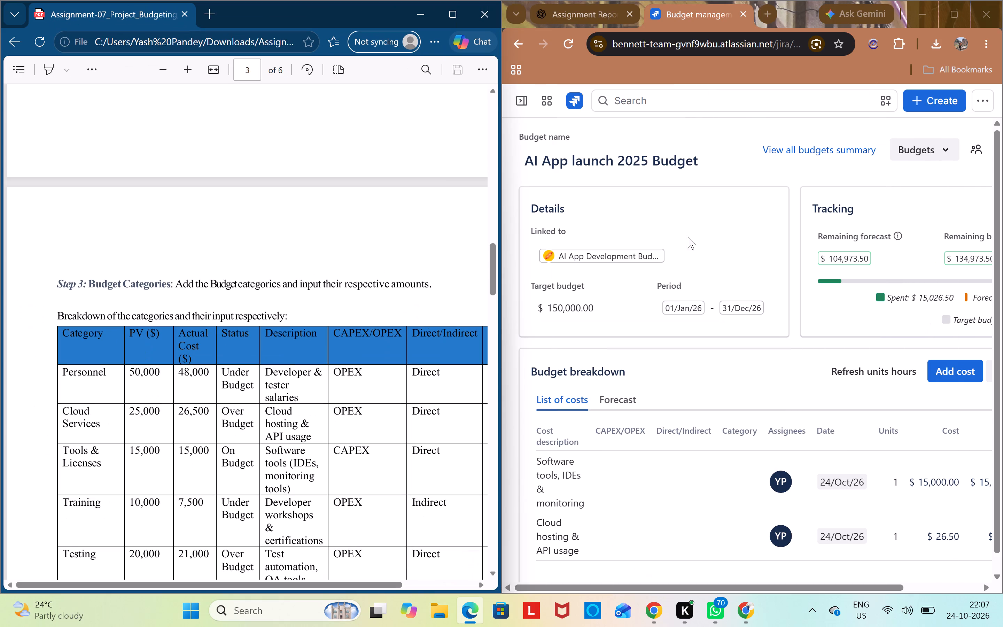
scroll(785, 355, down, 1)
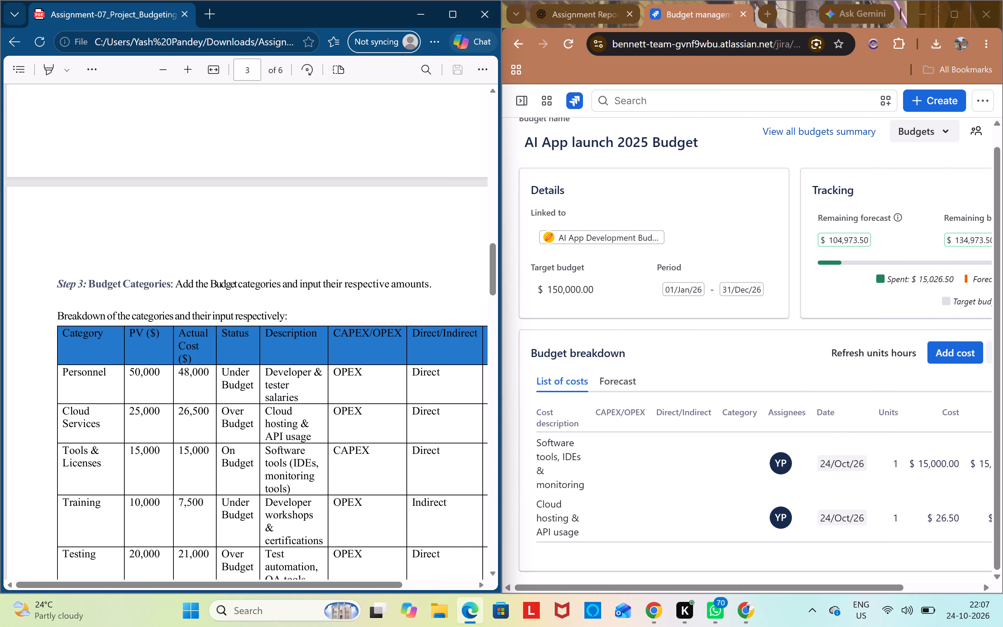
click(636, 405)
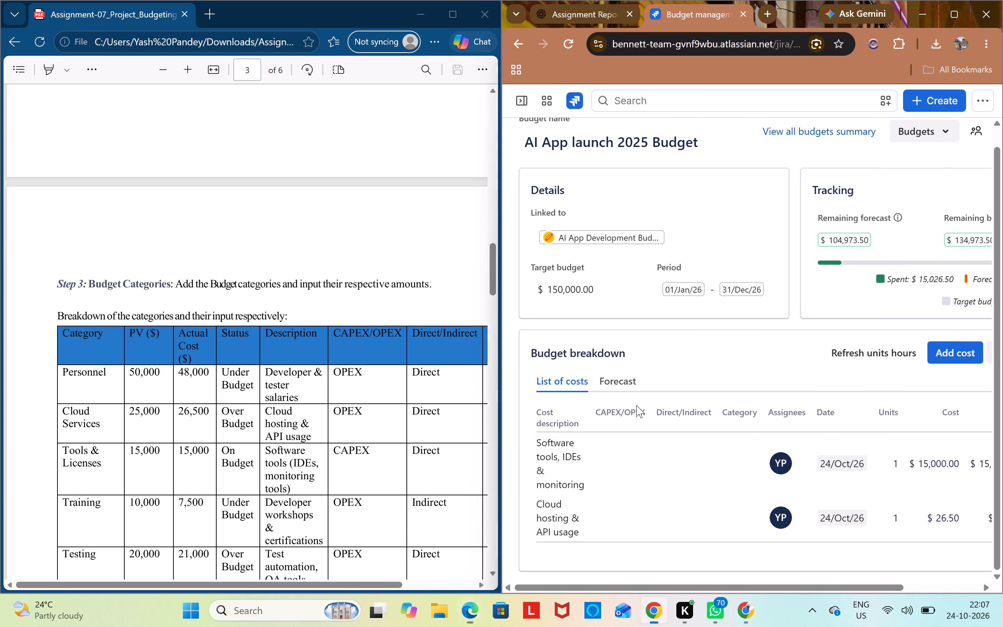
drag(896, 411, 803, 395)
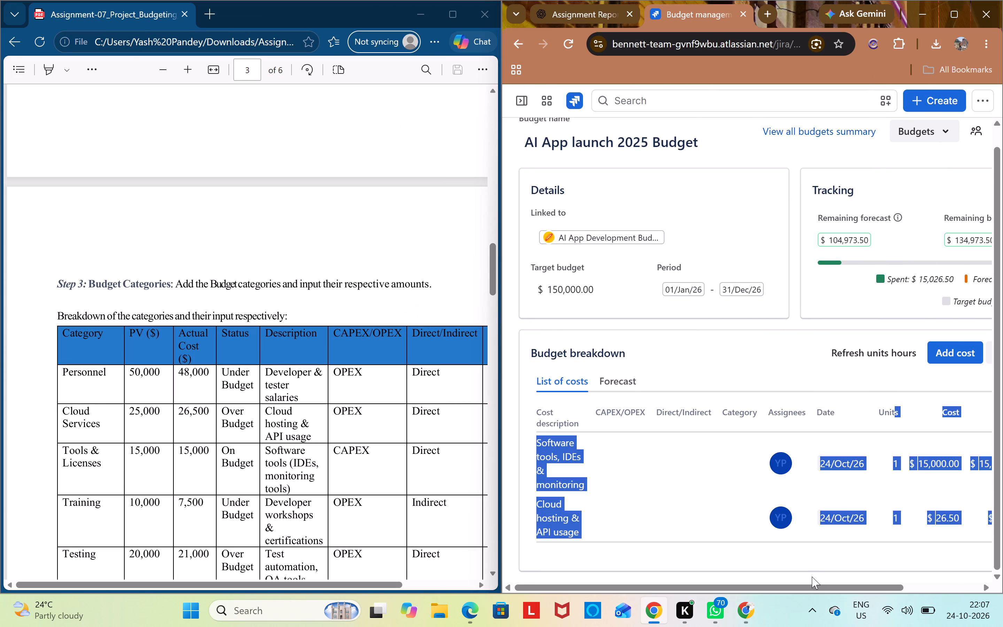
click(814, 582)
drag(499, 259, 399, 249)
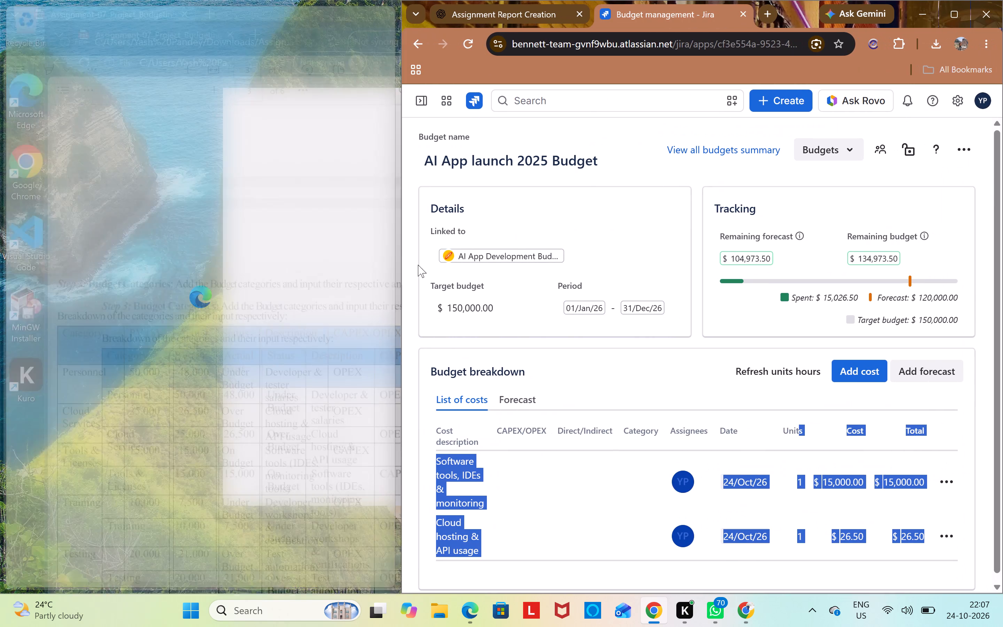
Open the software tools, IDEs & monitoring cost for editing and classify it as CAPEX, following the PDF's Tools & Licenses row.
click(948, 482)
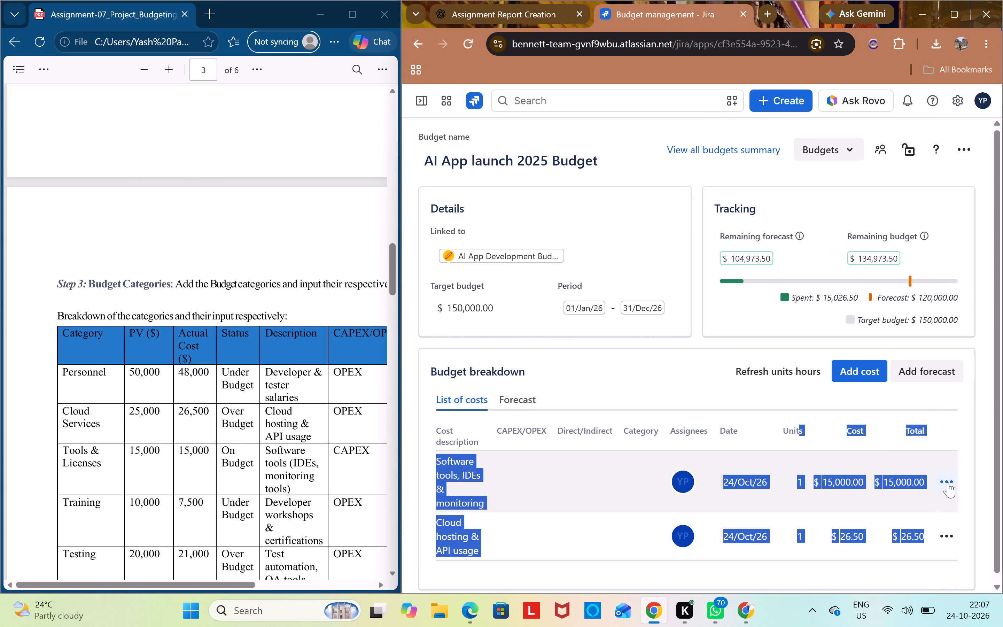
click(933, 388)
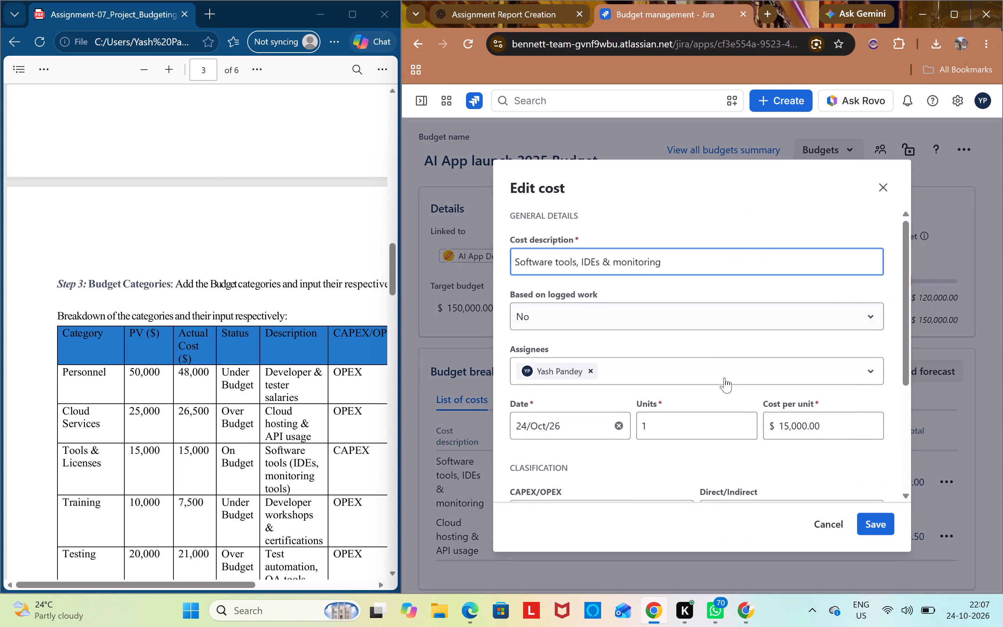
scroll(724, 378, down, 3)
scroll(293, 377, down, 1)
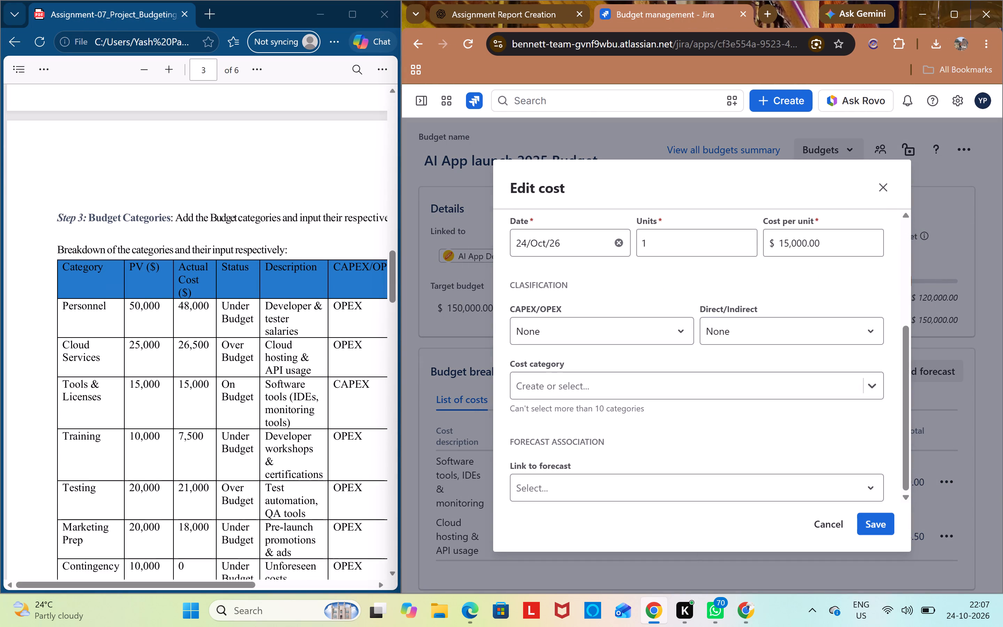
drag(234, 580, 275, 588)
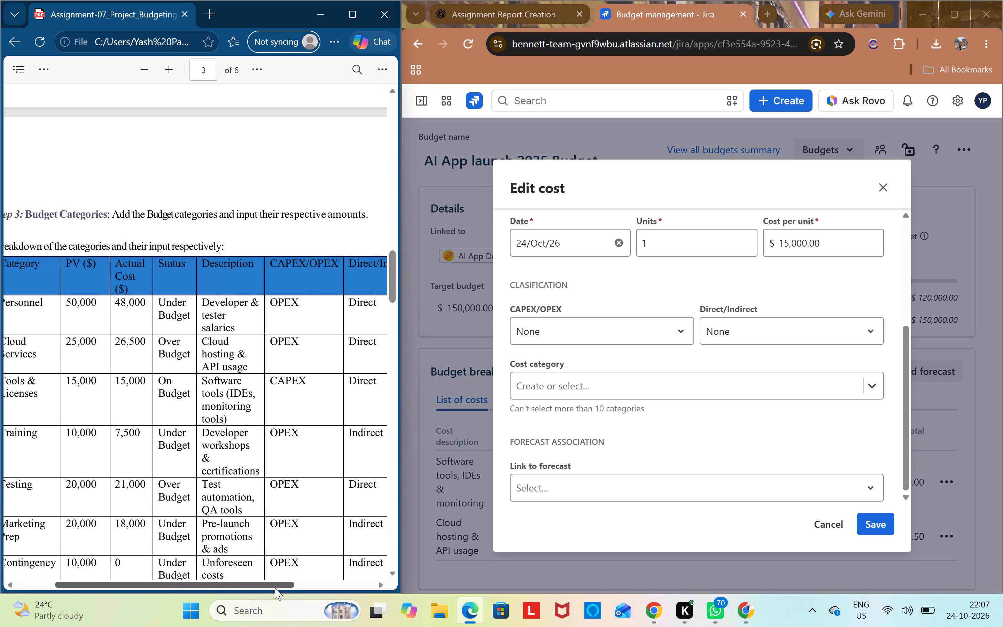
drag(275, 588, 263, 585)
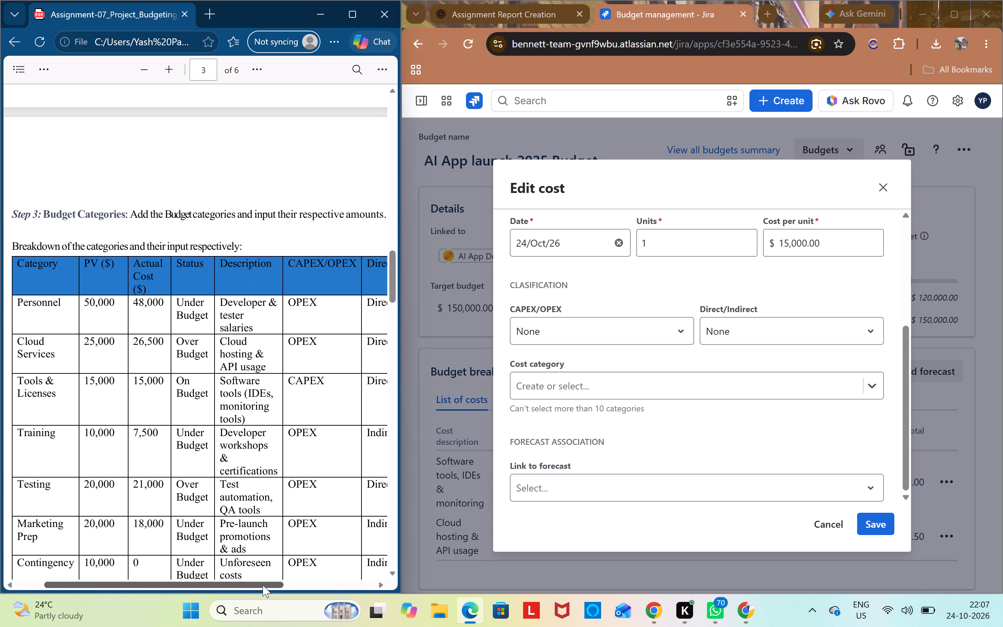
drag(263, 585, 269, 585)
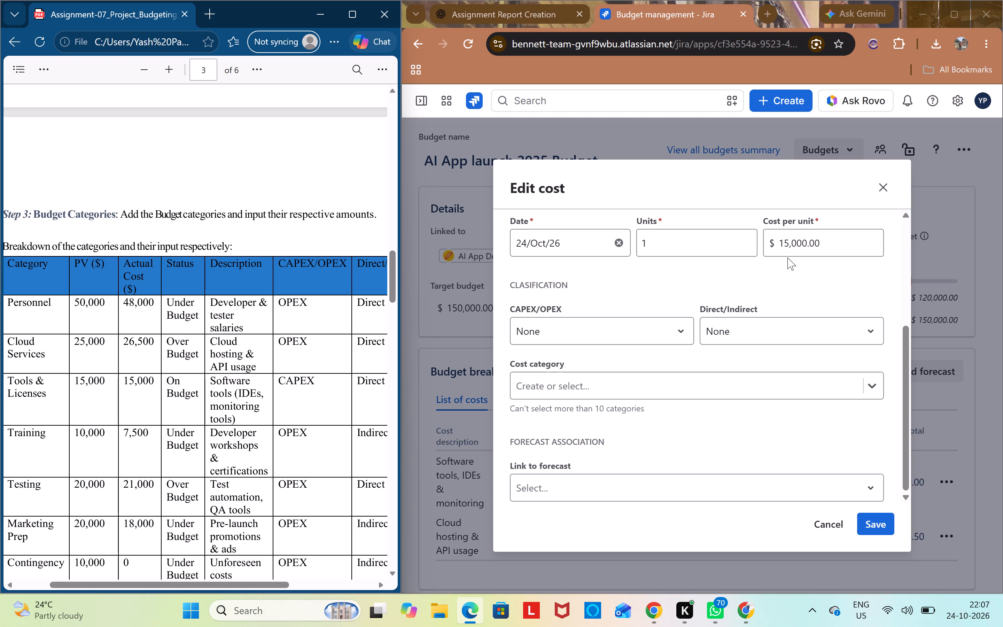
scroll(783, 265, up, 4)
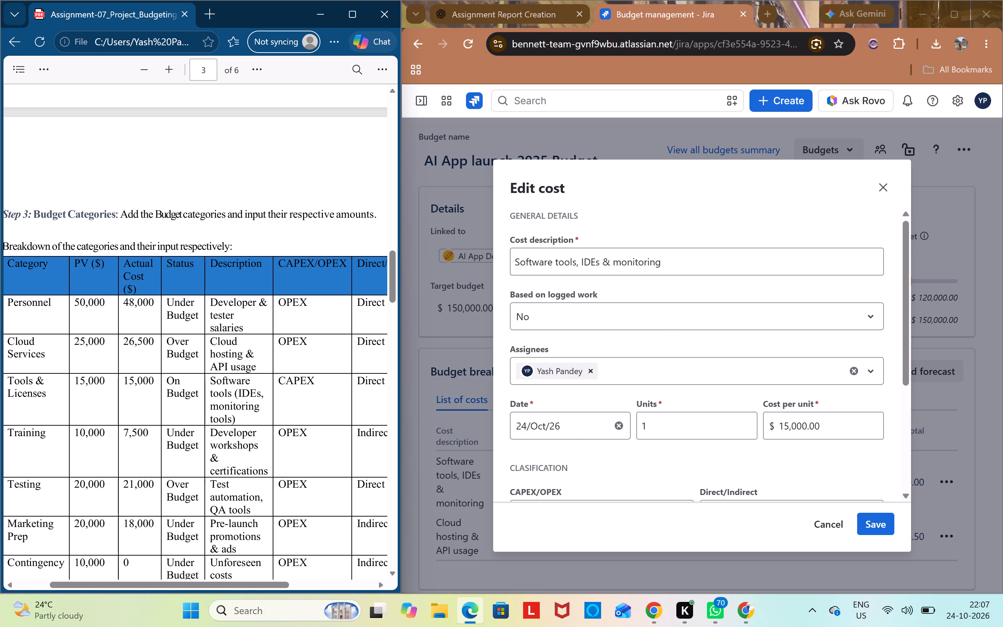
scroll(864, 462, down, 2)
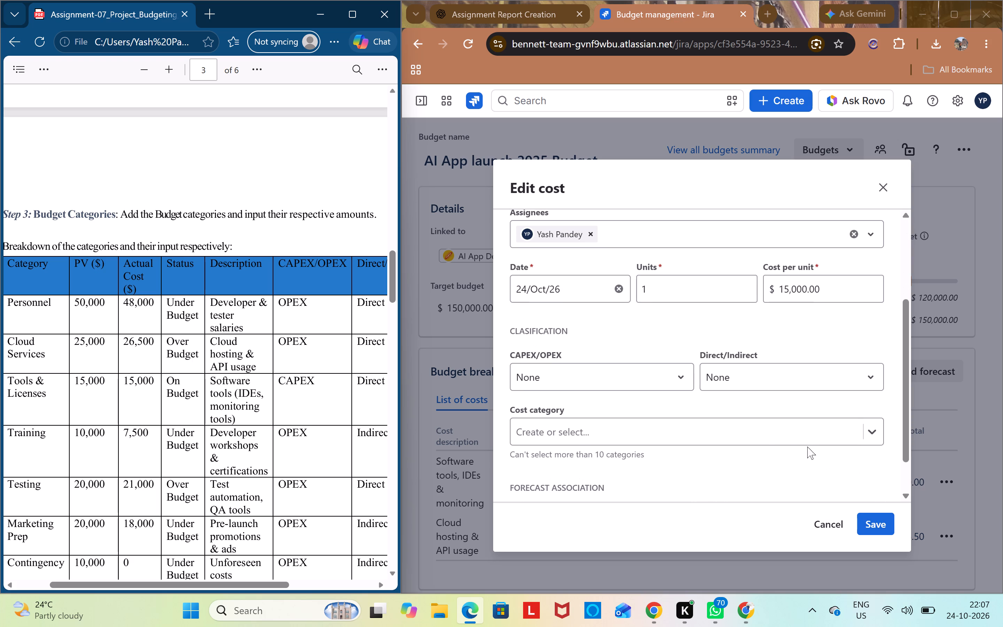
scroll(814, 428, up, 1)
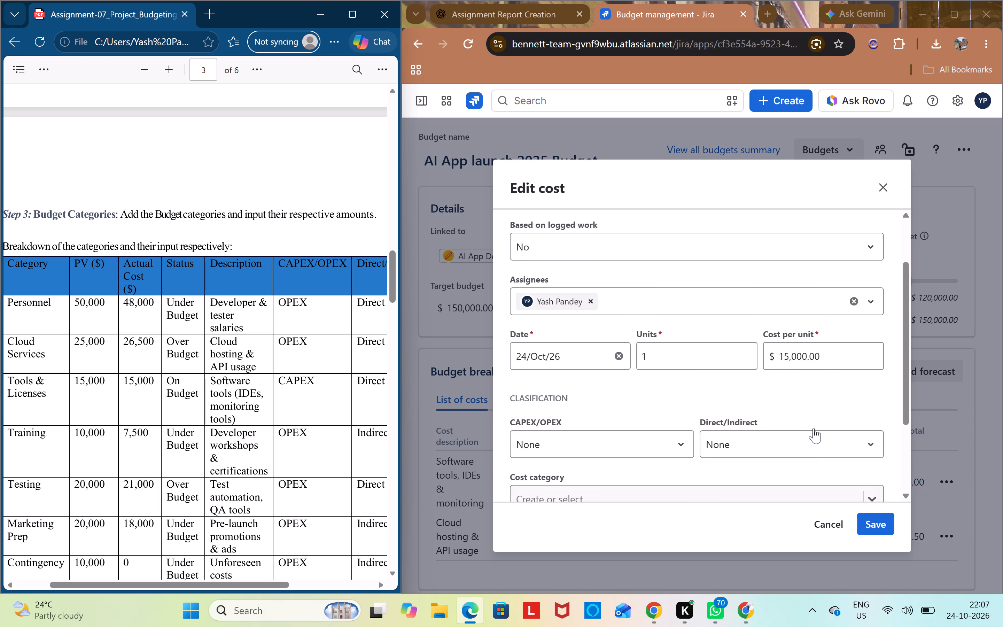
scroll(814, 428, up, 1)
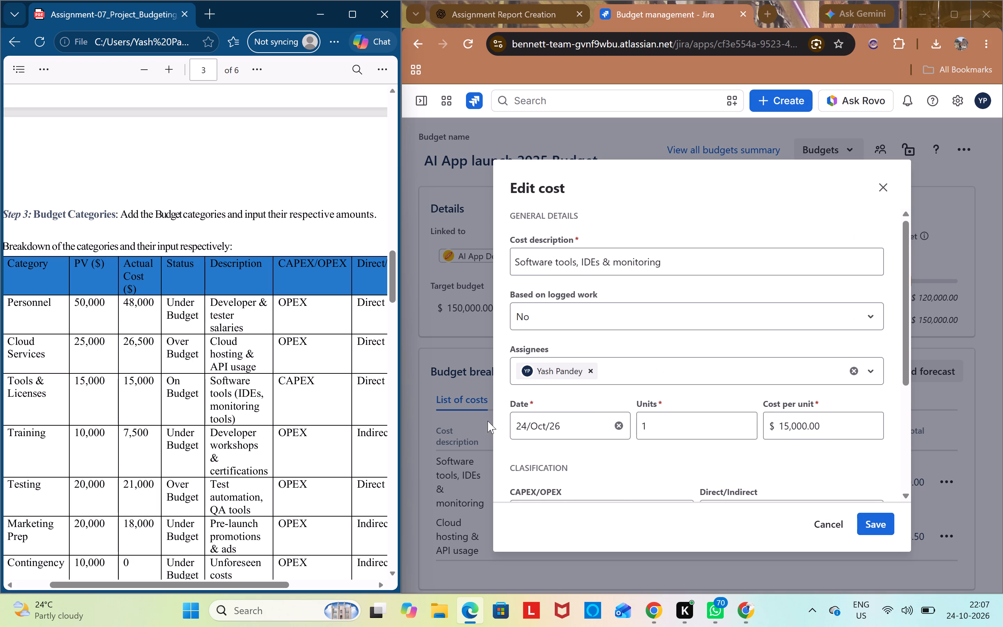
scroll(630, 428, down, 1)
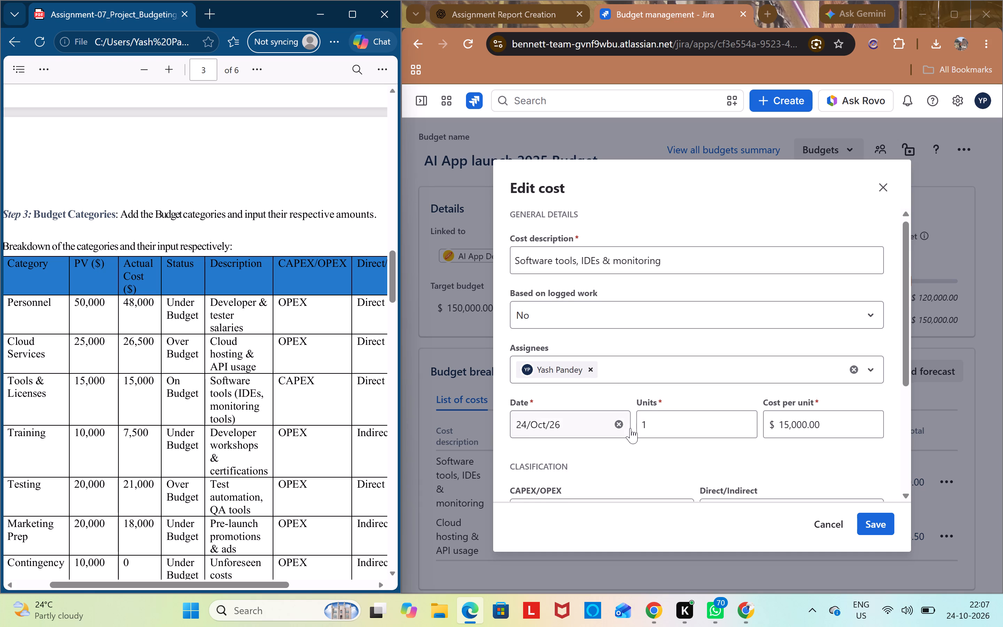
click(631, 436)
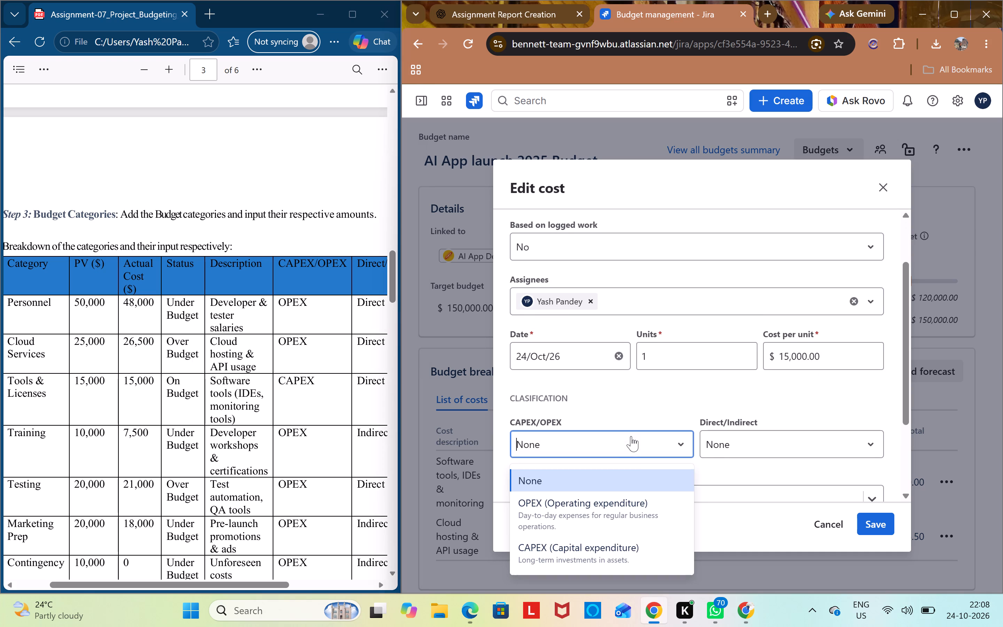
click(627, 547)
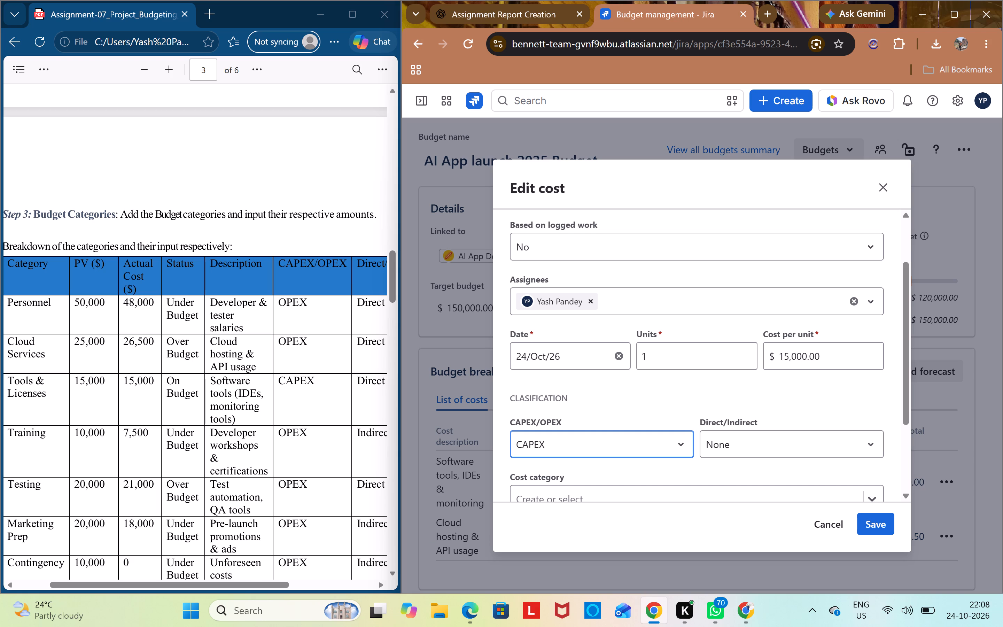
Maximize the assignment PDF window to view the full width of the Step 3 budget category table.
click(343, 13)
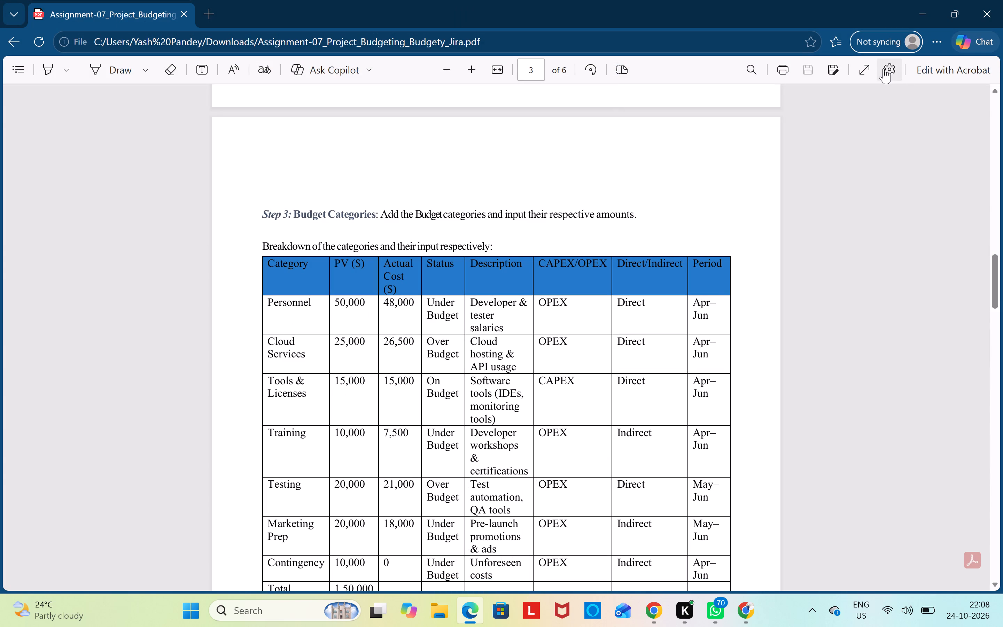
In File Explorer, share the recent file Assignment-07_Project_Budgeting_Budgety_Jira.pdf to My Phone.
click(434, 610)
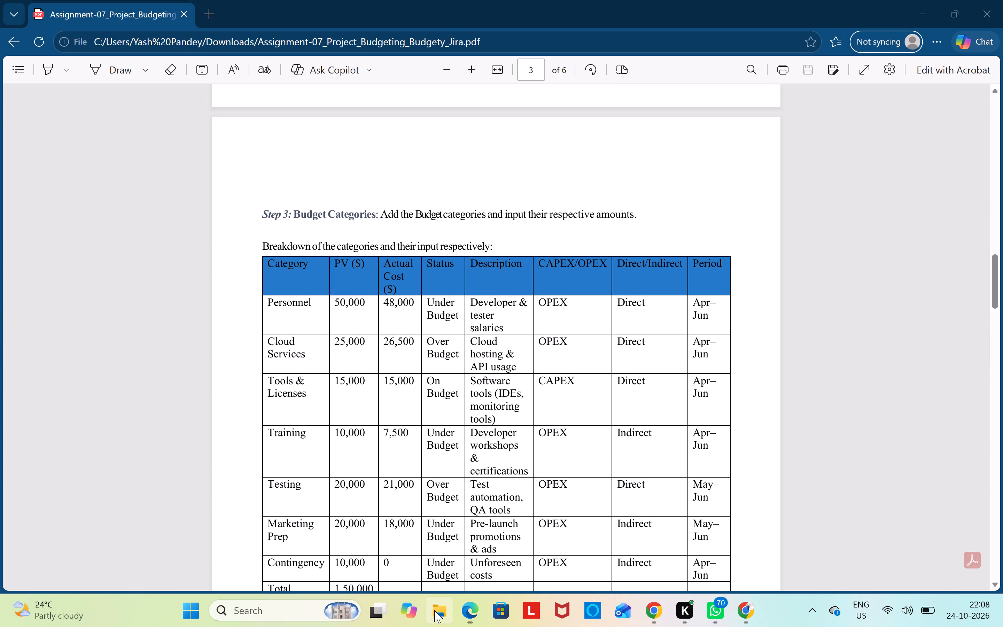
right_click(463, 521)
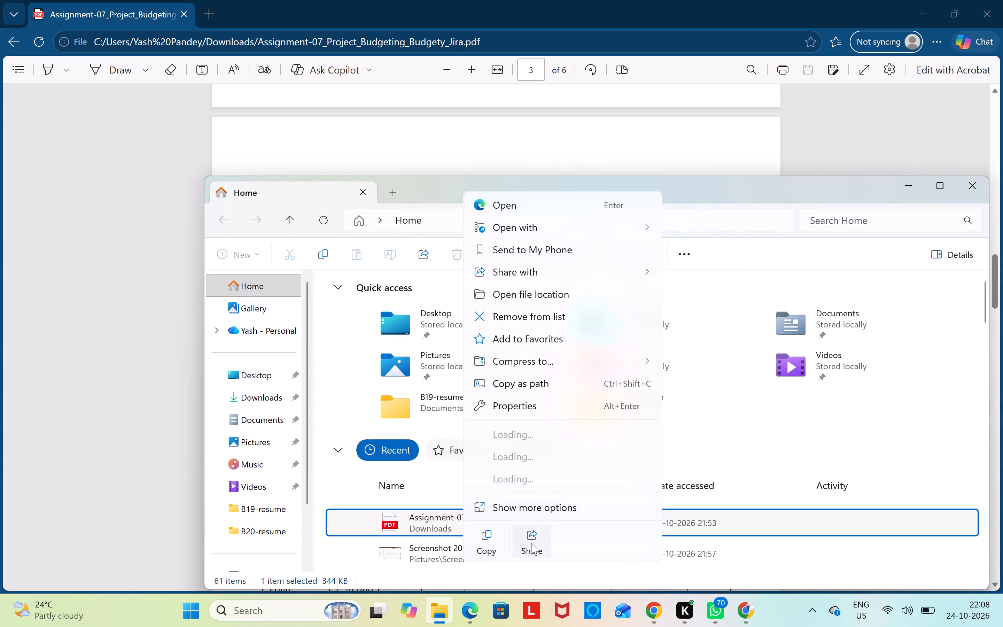
click(531, 543)
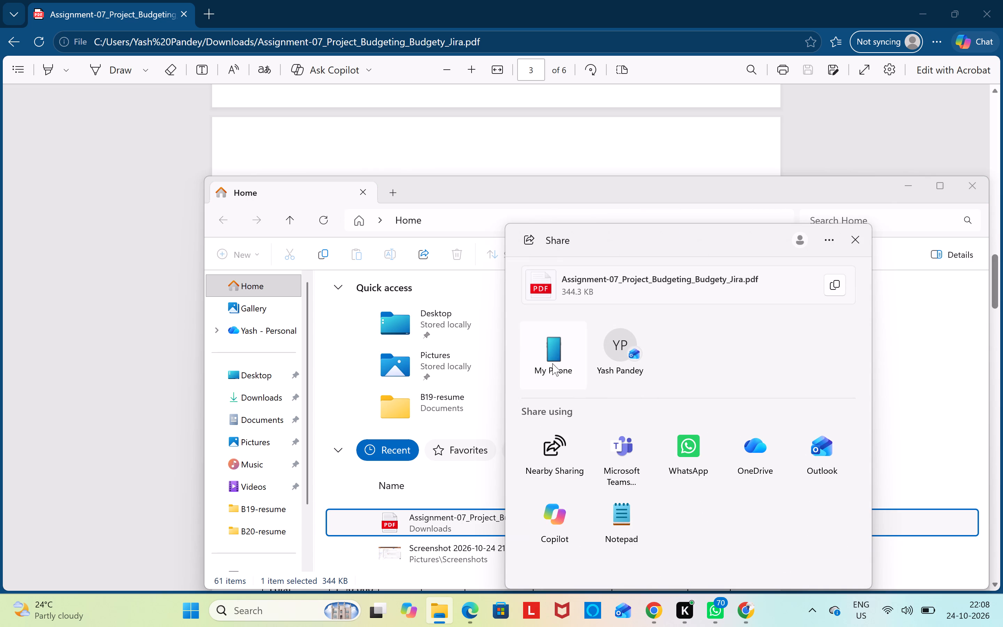
click(540, 476)
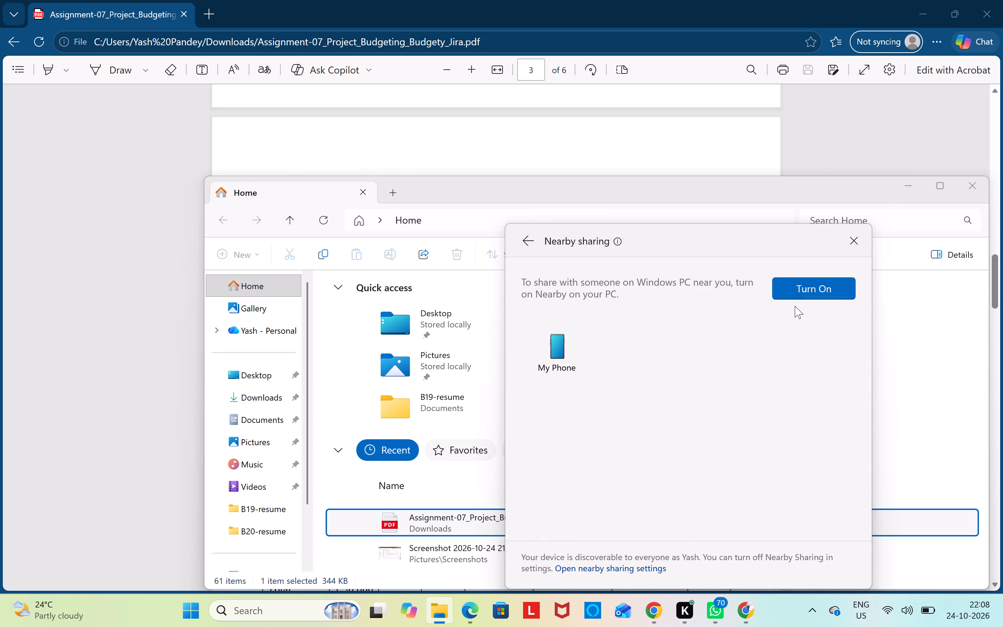
click(526, 245)
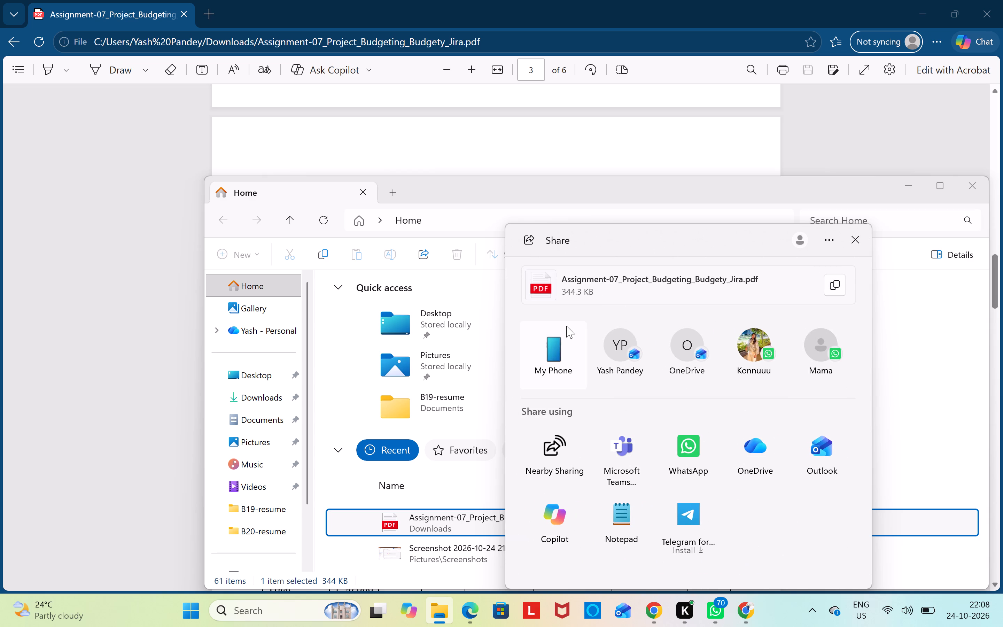
click(569, 328)
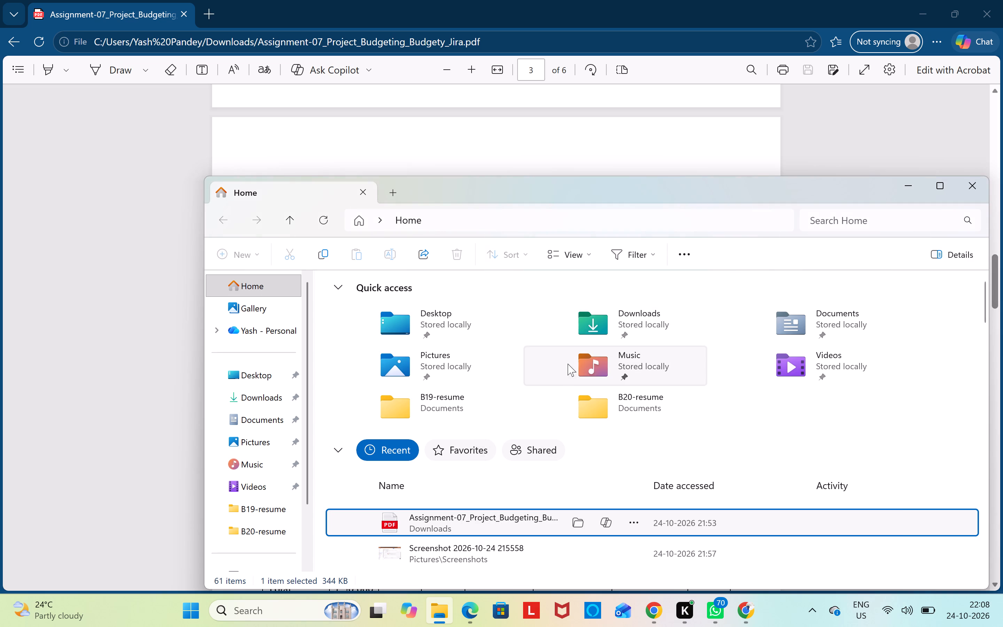
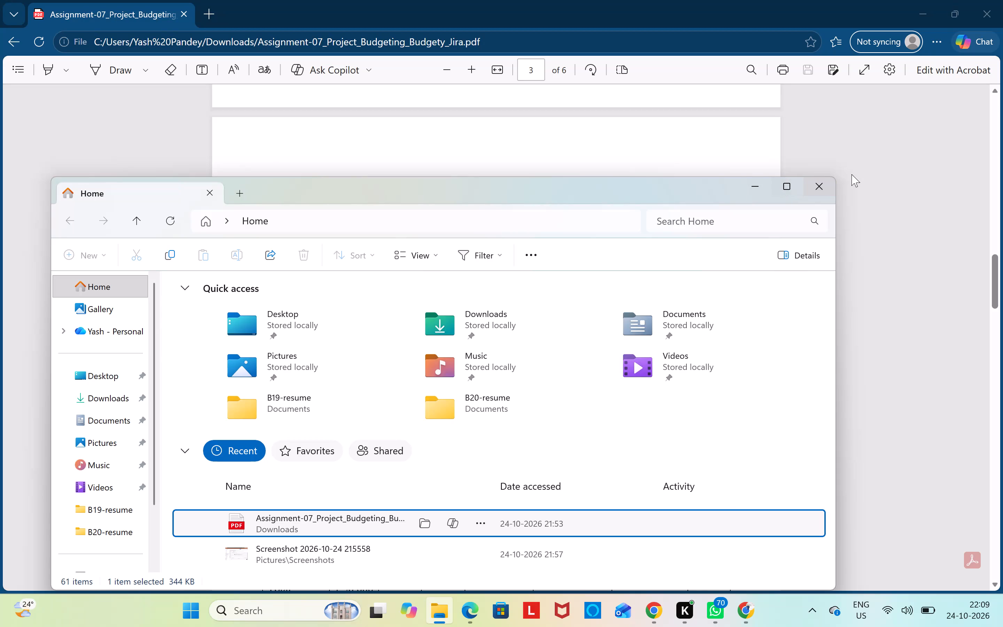
Close File Explorer, place the assignment PDF beside the Jira budget, and narrow it to give the Edit cost form more room.
click(806, 193)
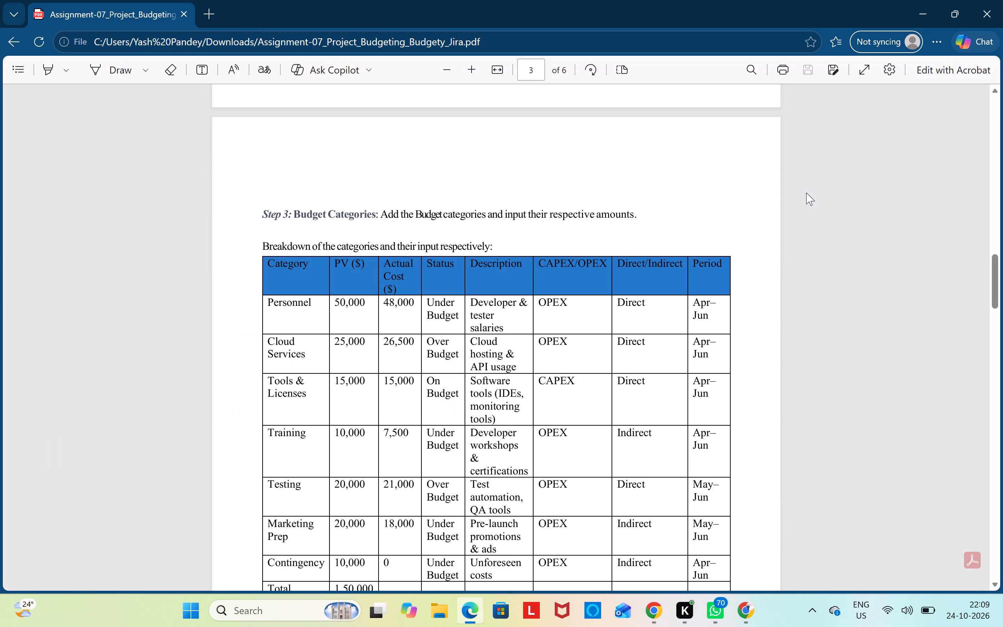
scroll(556, 341, down, 2)
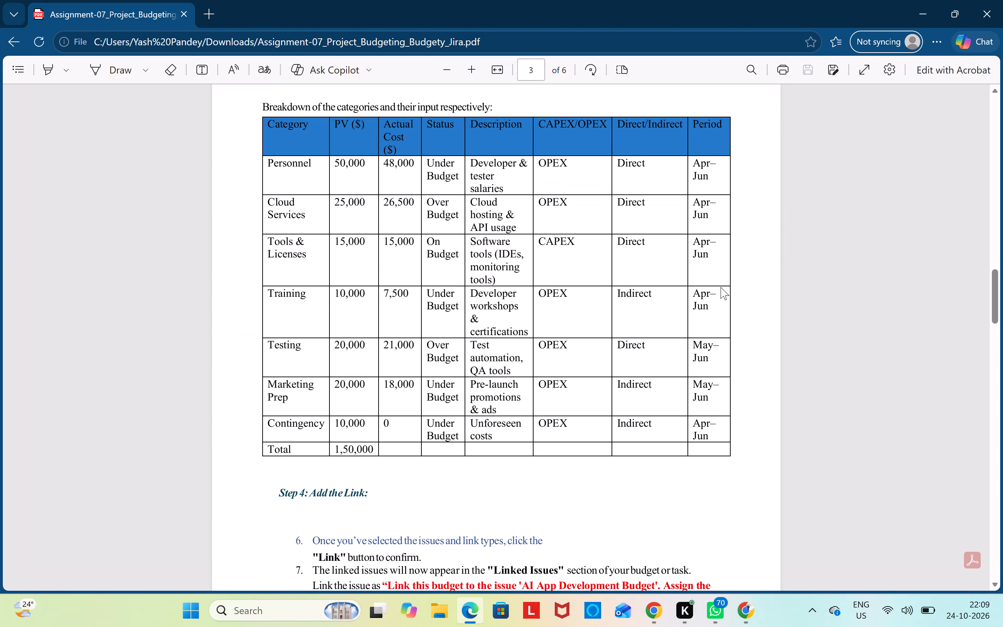
scroll(687, 230, up, 1)
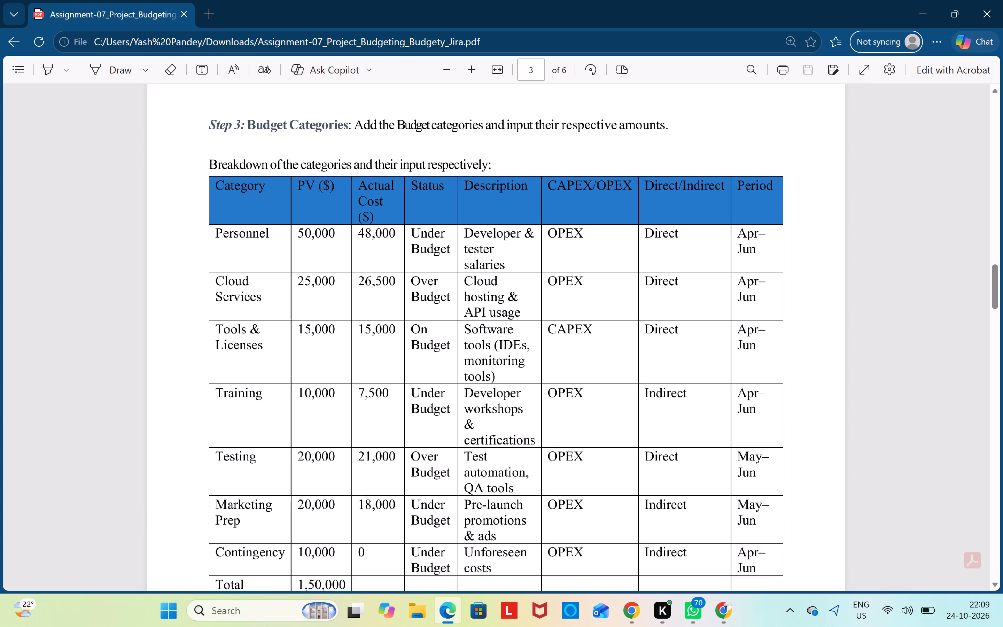
scroll(687, 230, down, 1)
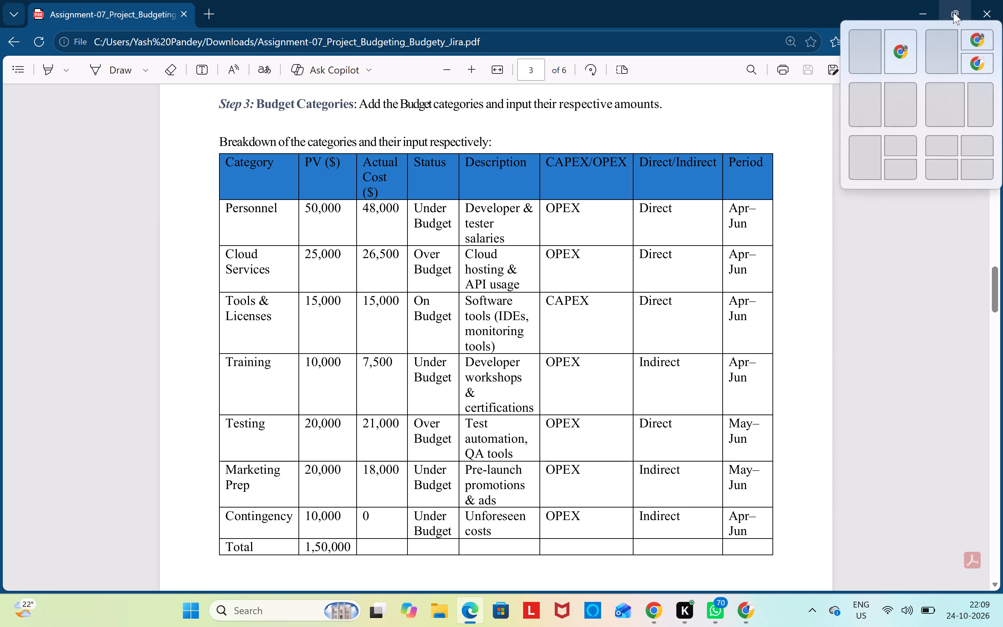
click(890, 63)
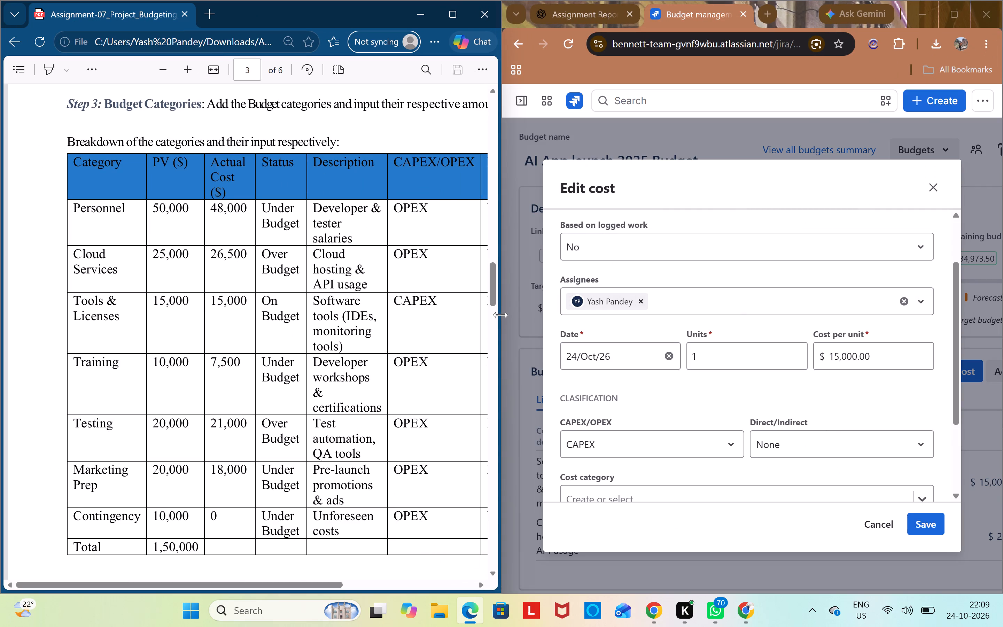
drag(501, 320, 316, 308)
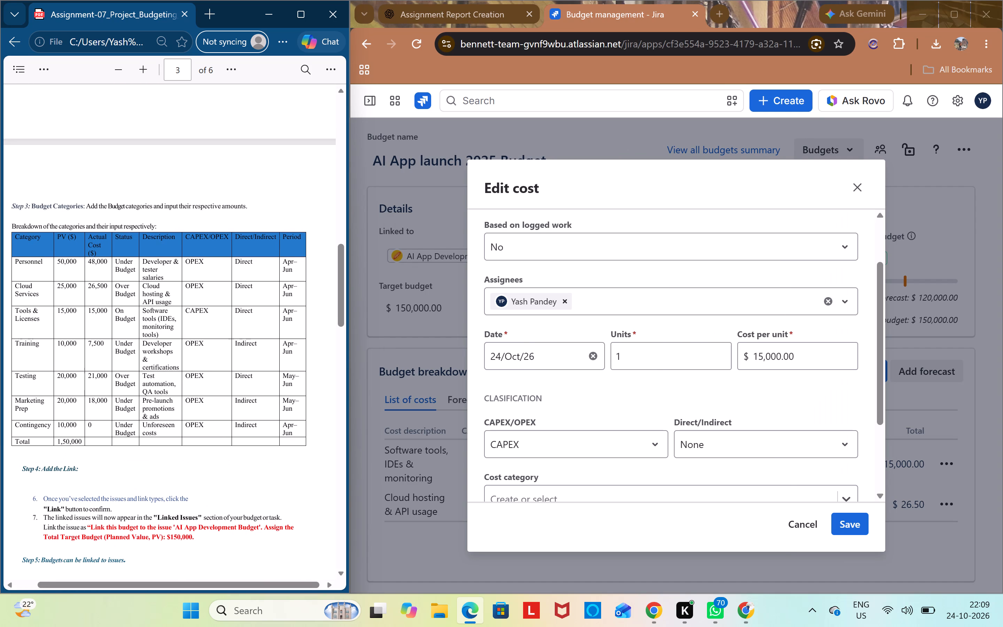
Classify the software tools, IDEs & monitoring cost as Direct, following the PDF's Tools & Licenses row.
scroll(770, 332, up, 3)
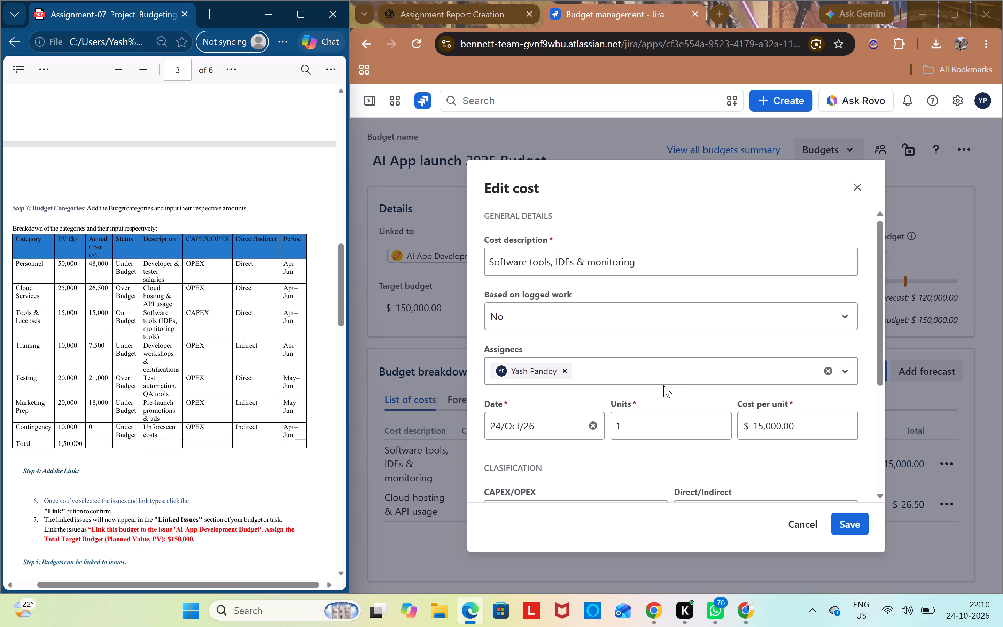
scroll(694, 409, down, 2)
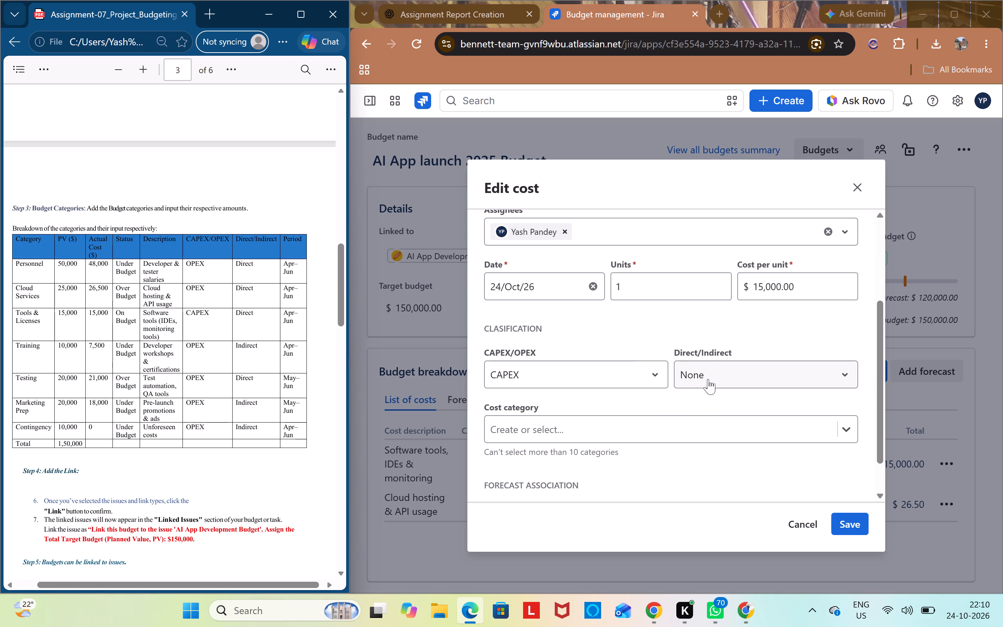
click(708, 379)
click(719, 433)
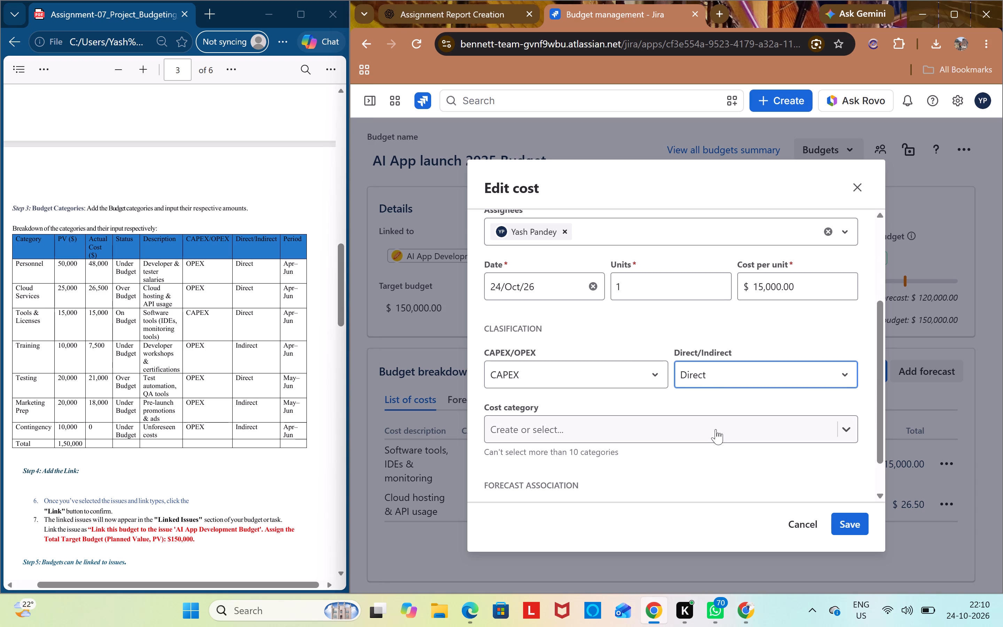
Copy "Tools & Licenses" from the PDF into the software tools cost's category, save the cost, and dismiss the notification.
click(716, 429)
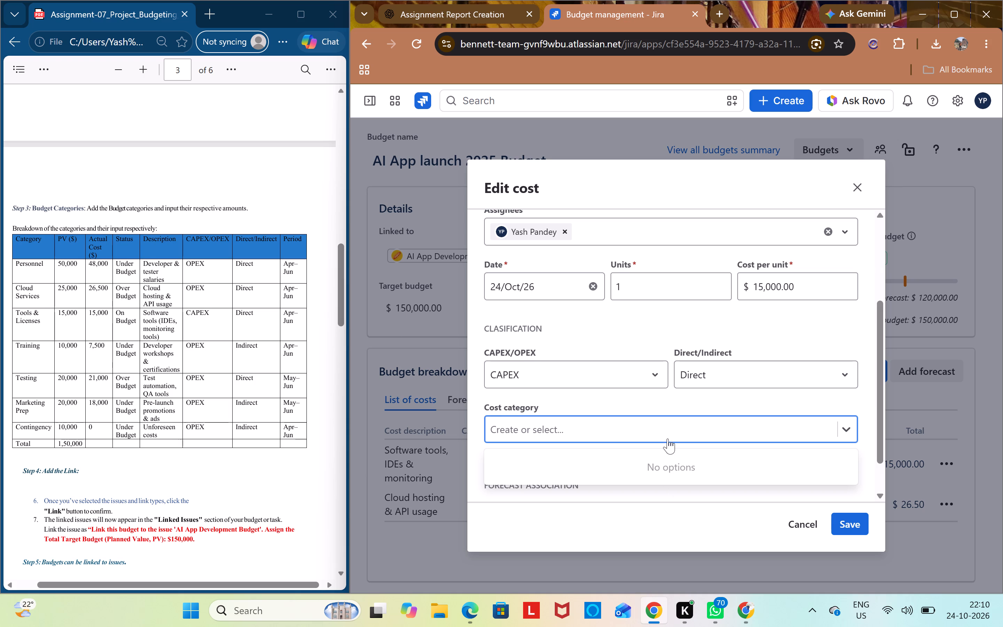
scroll(668, 439, up, 2)
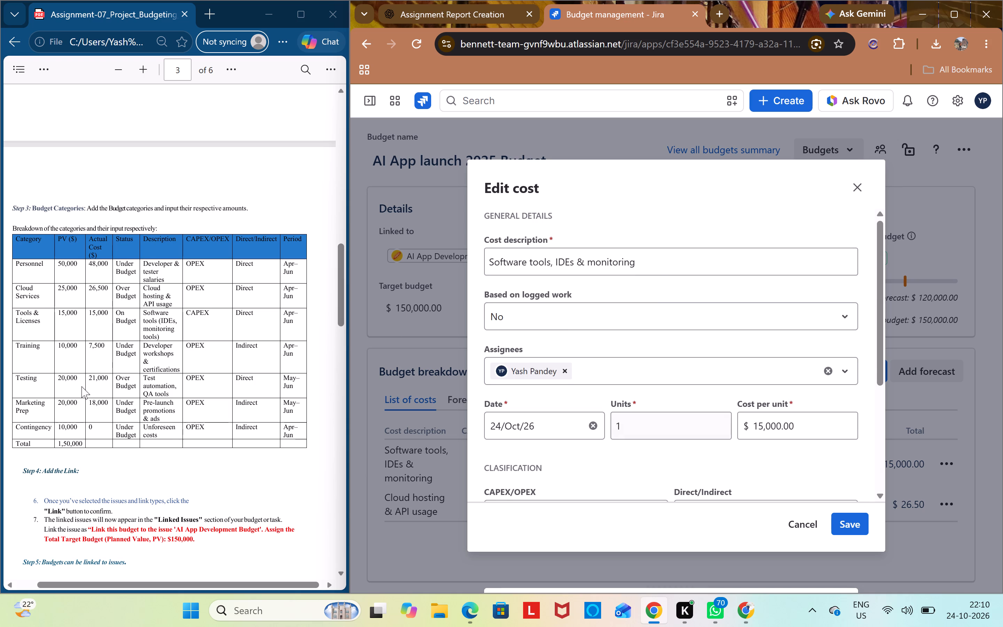
drag(15, 316, 59, 319)
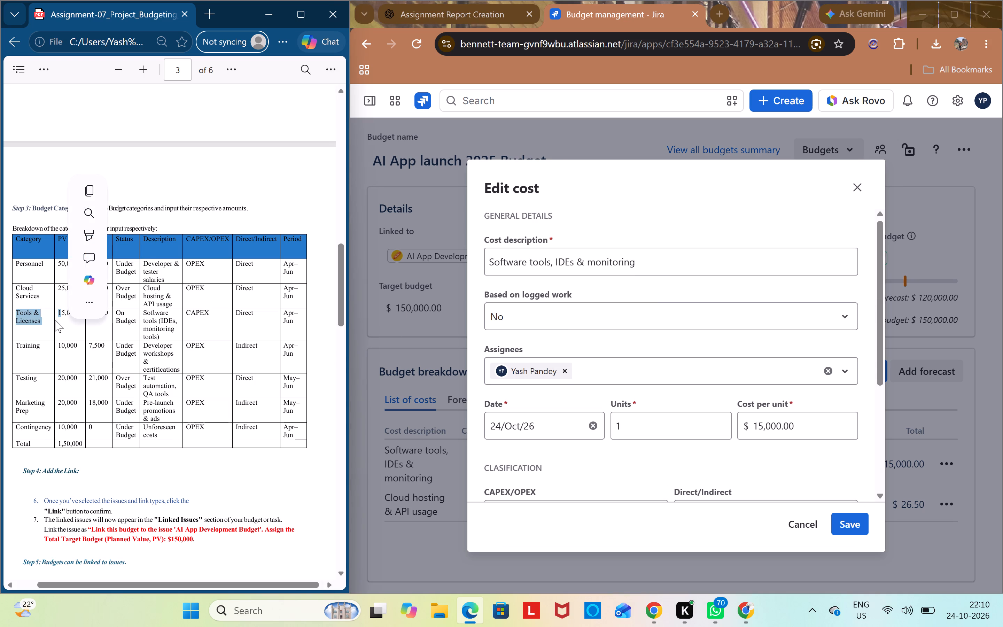
key(ctrl+c)
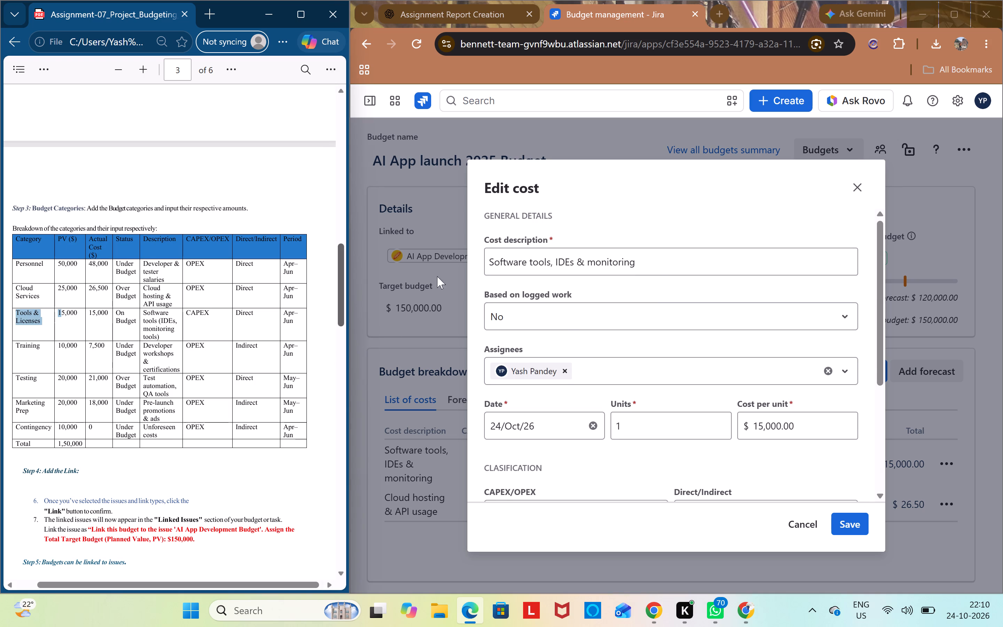
scroll(567, 329, down, 3)
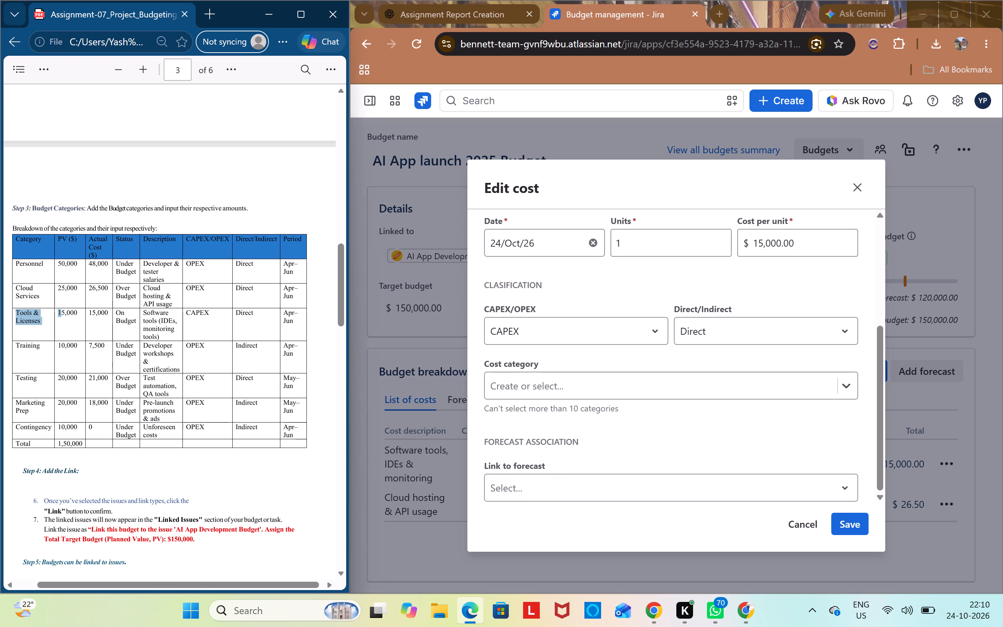
click(566, 403)
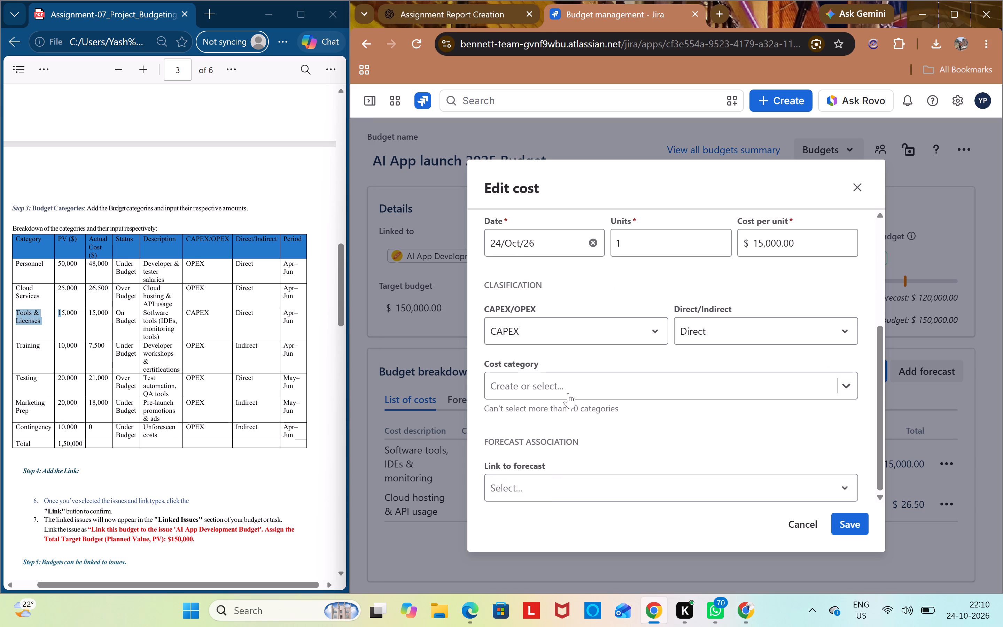
click(566, 389)
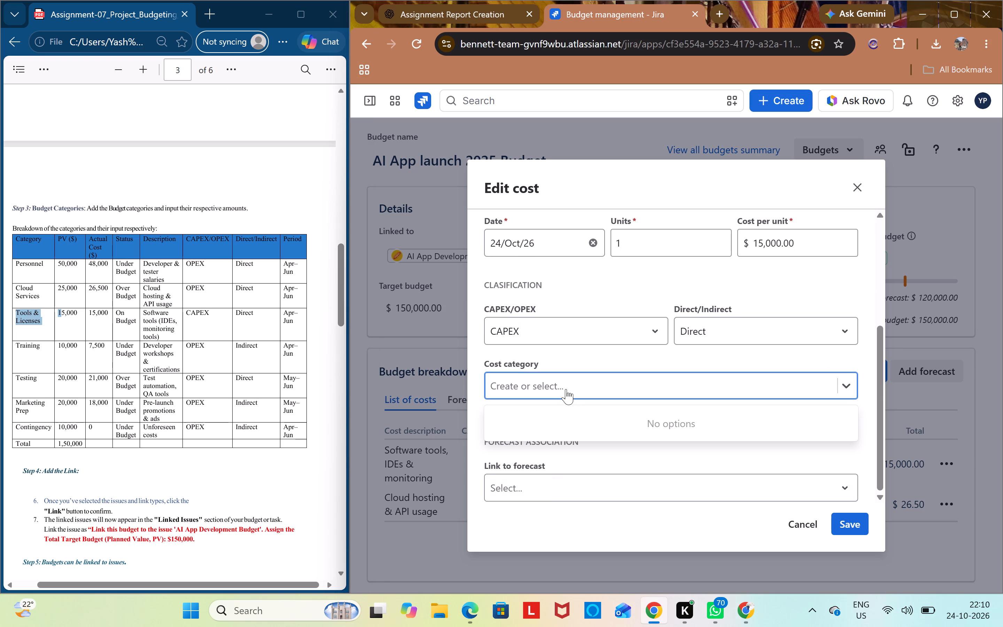
key(ctrl+v)
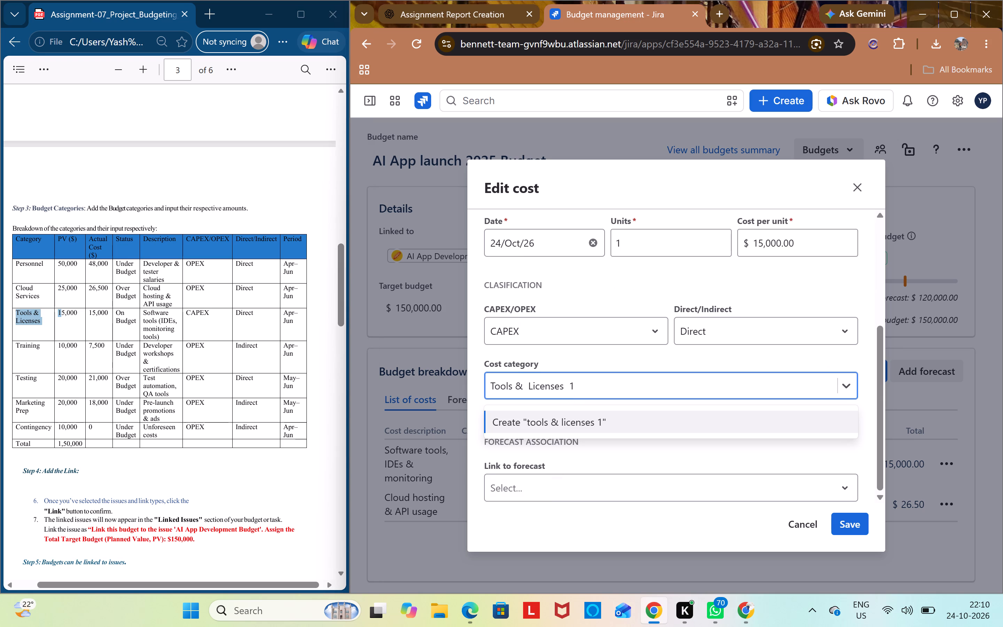
key(BackSpace)
key(BackSpace)
click(855, 522)
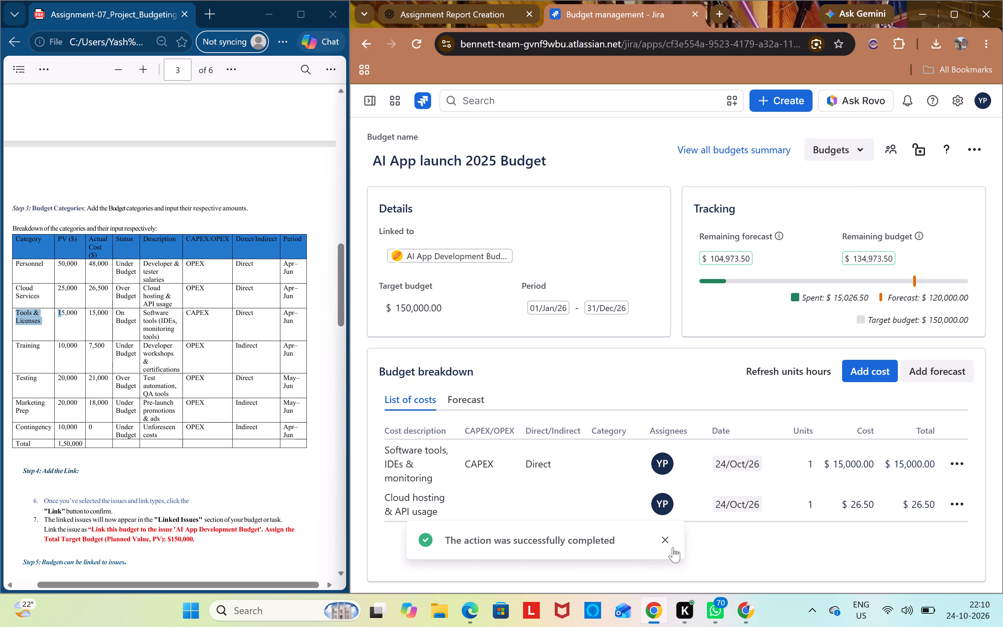
click(670, 543)
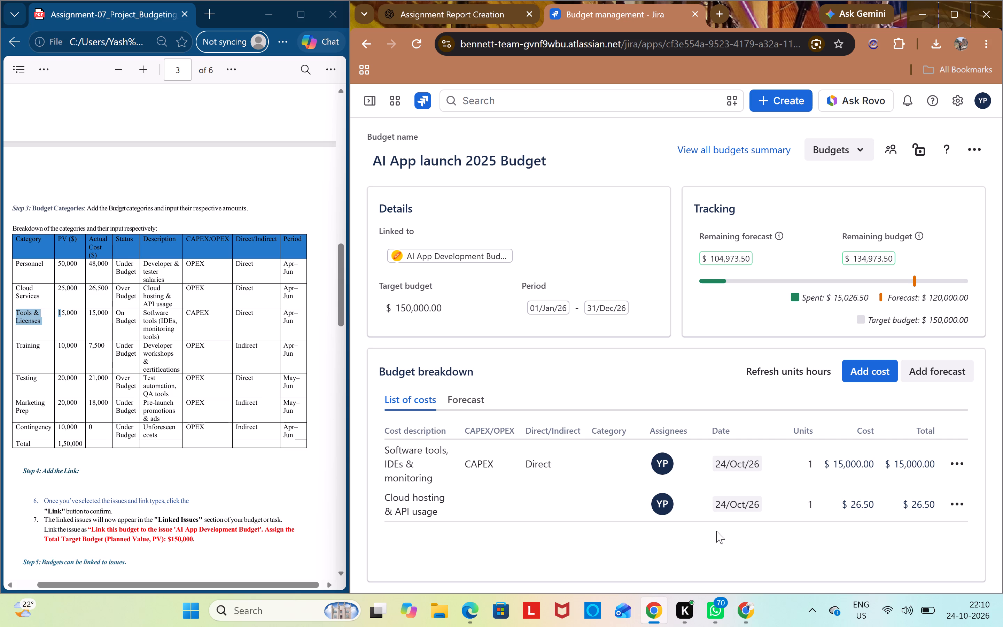
Open the Cloud hosting & API usage cost for editing and set its cost per unit to $26,500.
scroll(718, 539, down, 2)
click(964, 511)
click(944, 422)
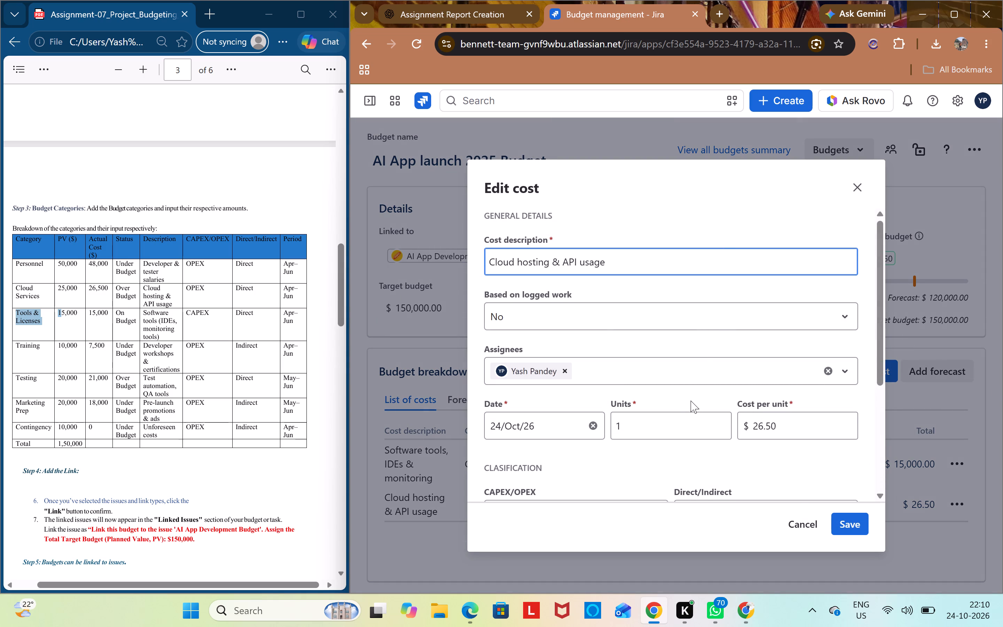
scroll(660, 424, down, 2)
click(782, 282)
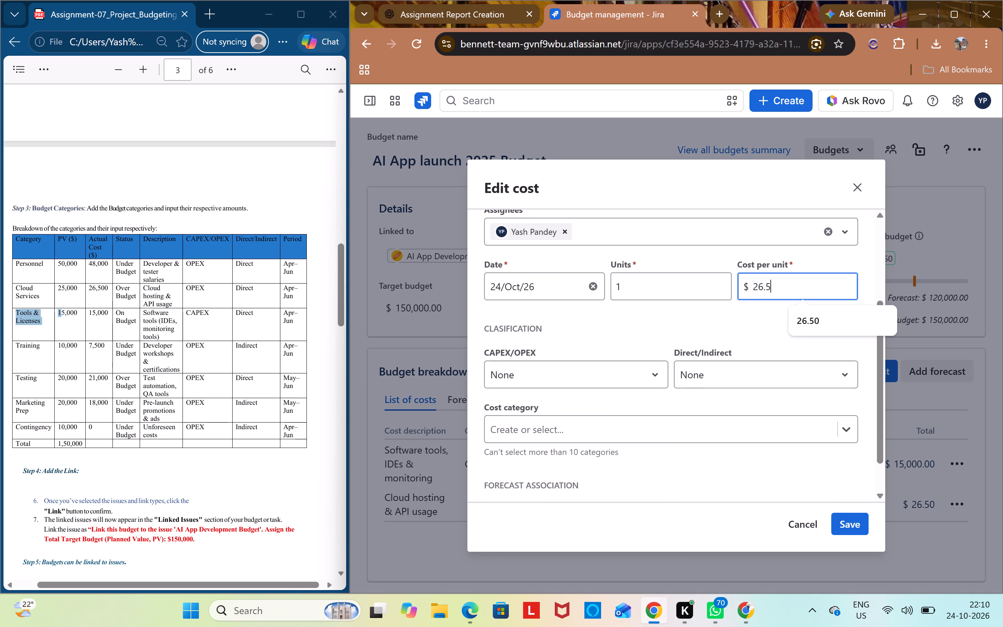
key(BackSpace)
key(BackSpace)
text(,500)
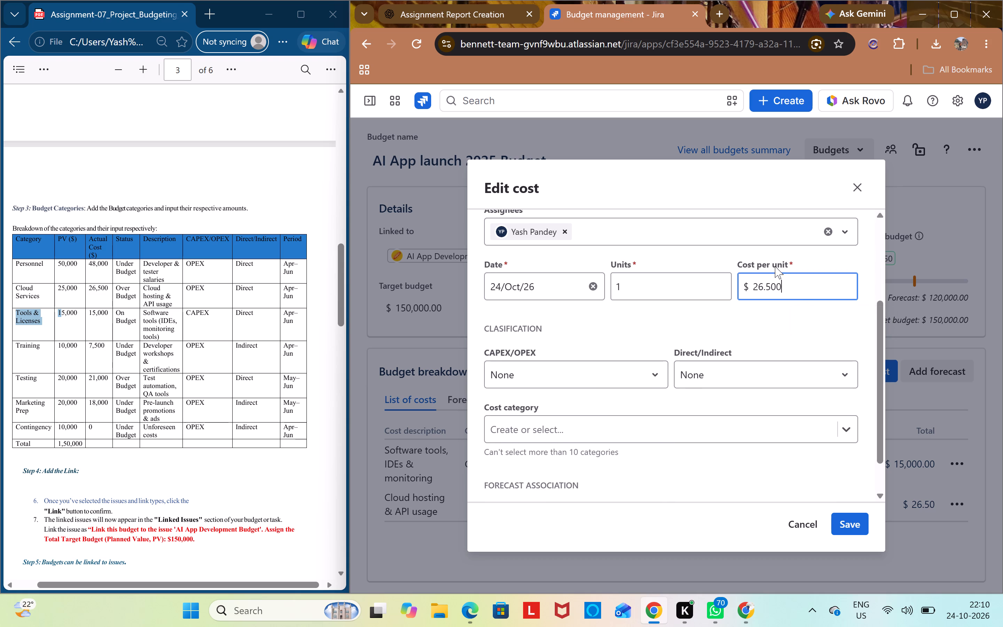
click(792, 309)
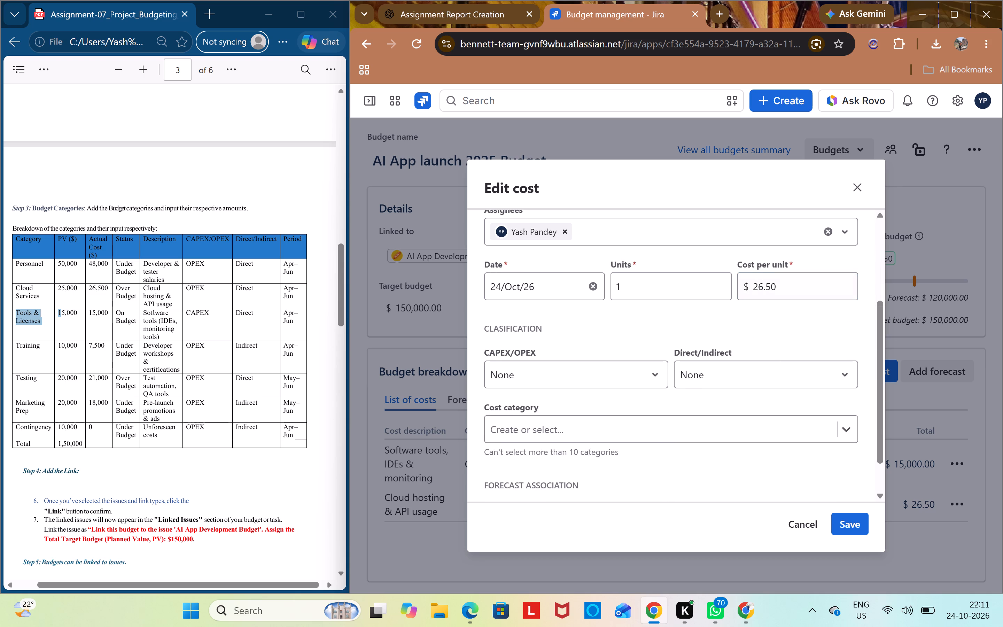
click(794, 283)
key(BackSpace)
key(BackSpace)
key(BackSpace)
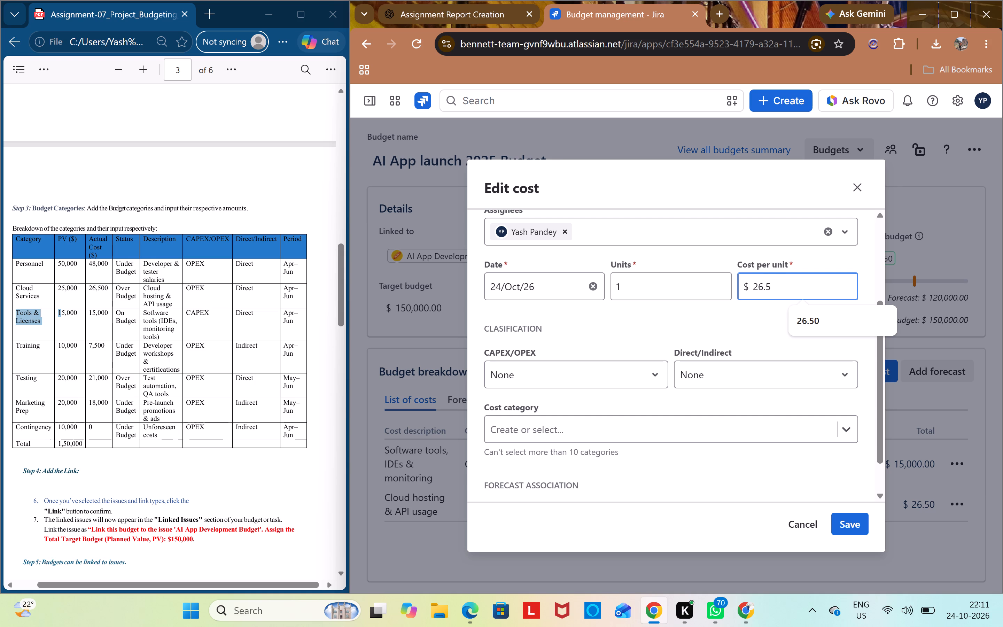
key(BackSpace)
text(,5)
key(BackSpace)
key(BackSpace)
text(500)
click(753, 329)
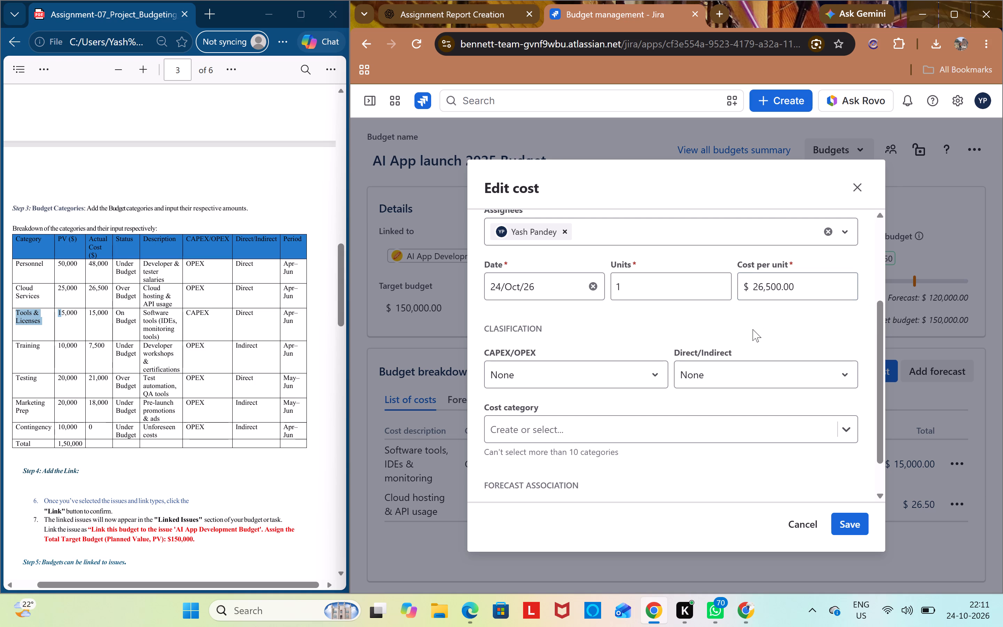
Open the CAPEX/OPEX classification choices for the Cloud hosting & API usage cost.
scroll(776, 330, up, 2)
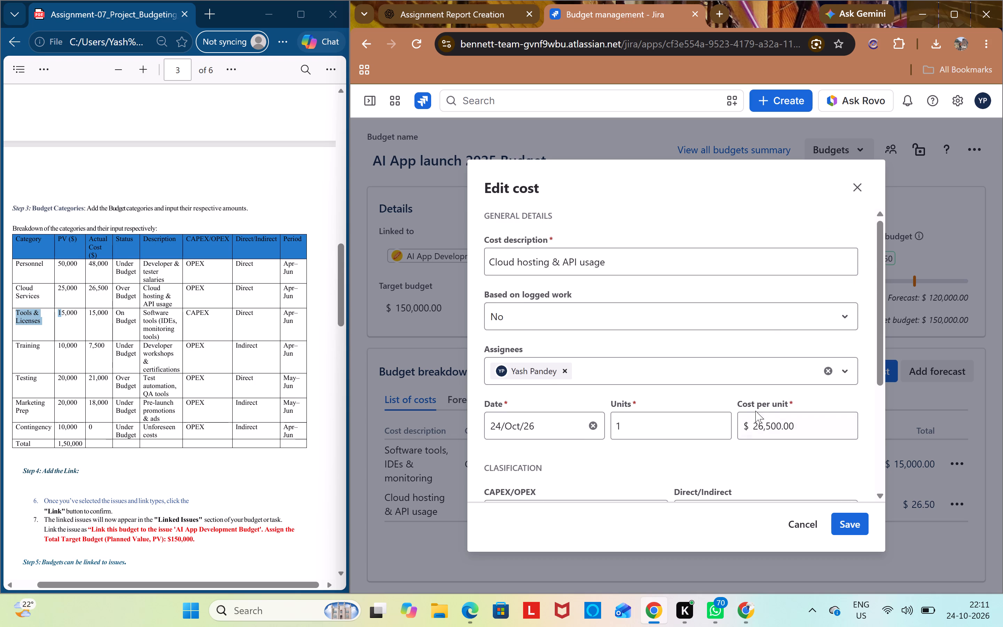
scroll(755, 411, down, 1)
click(675, 424)
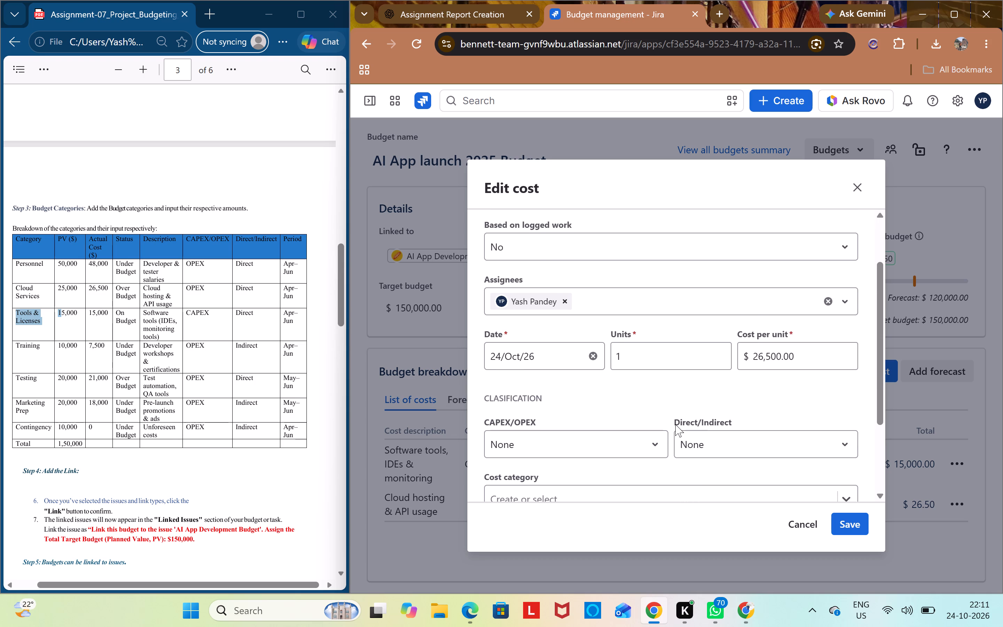
click(646, 435)
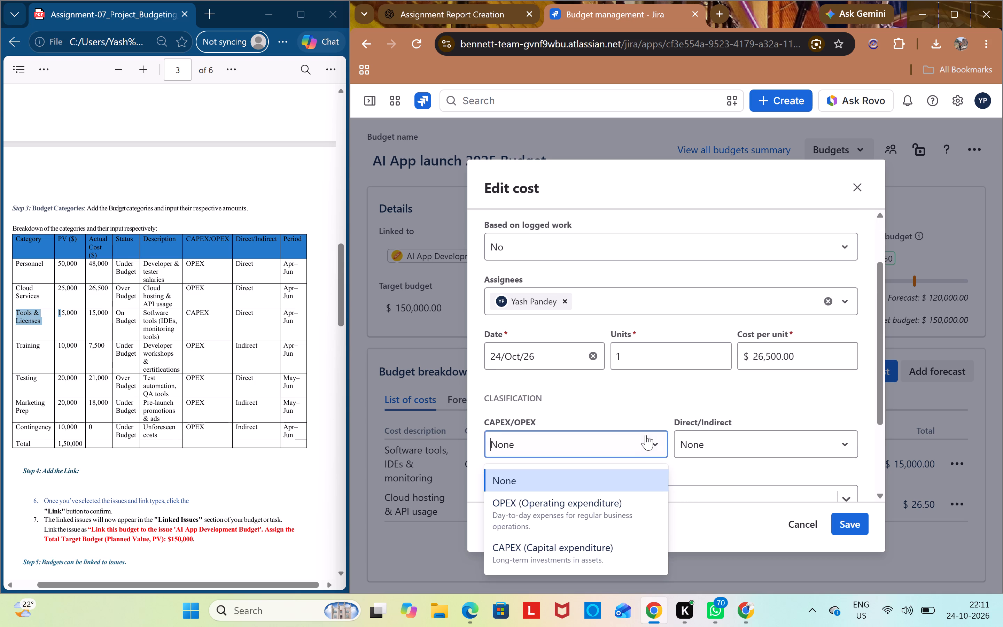
Classify the Cloud hosting & API usage cost as OPEX and Direct, following the PDF's Cloud Services row.
click(625, 506)
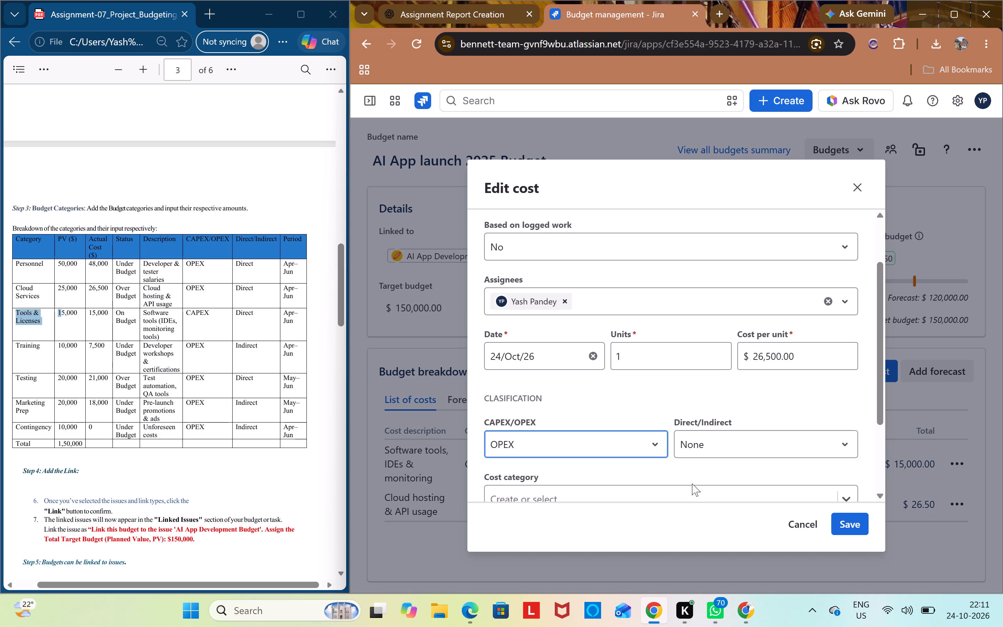
scroll(737, 436, down, 7)
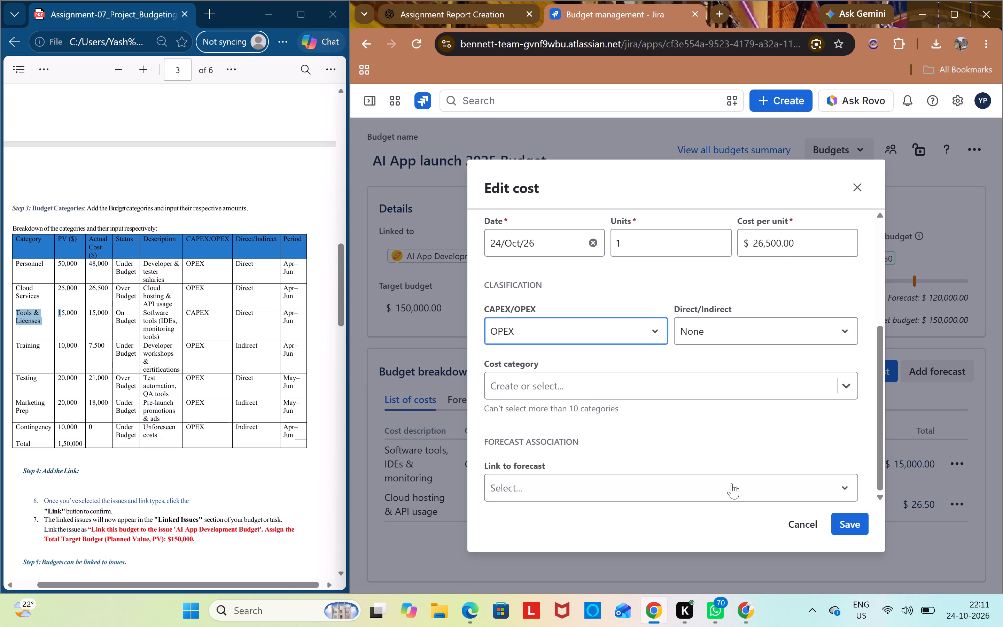
click(734, 478)
click(737, 458)
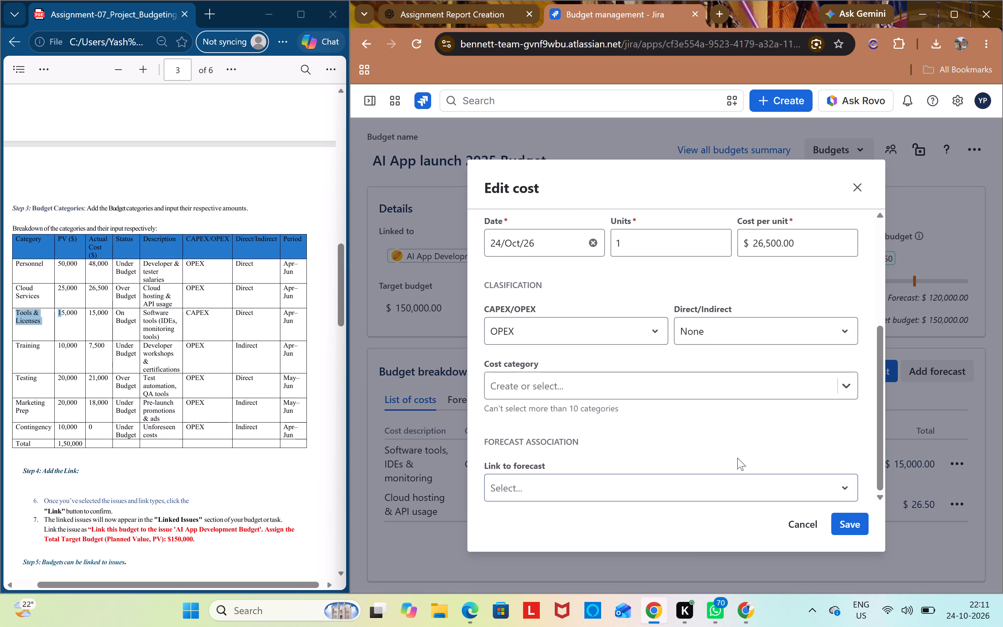
click(763, 333)
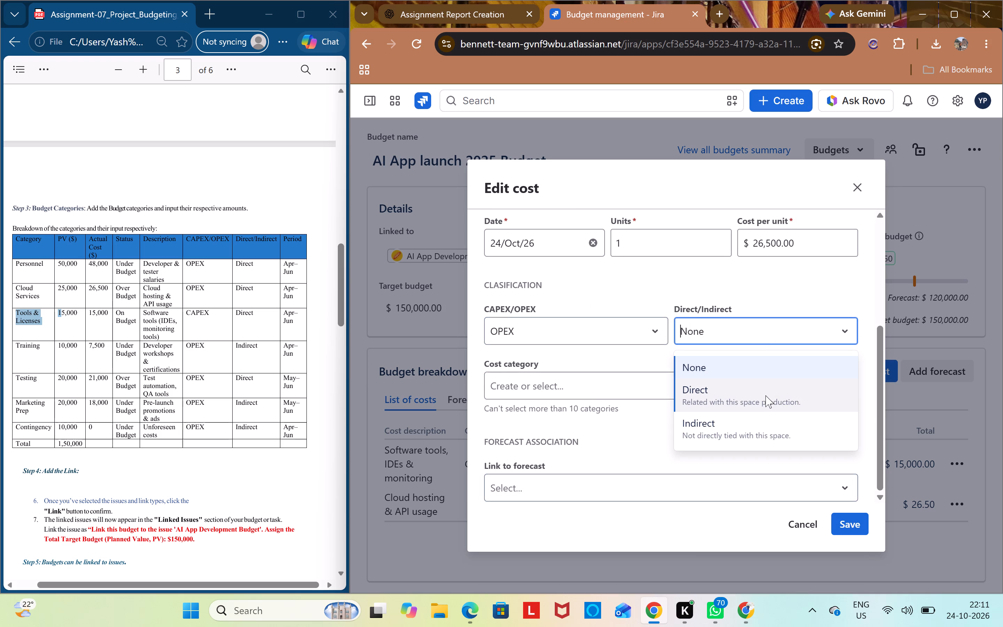
click(765, 395)
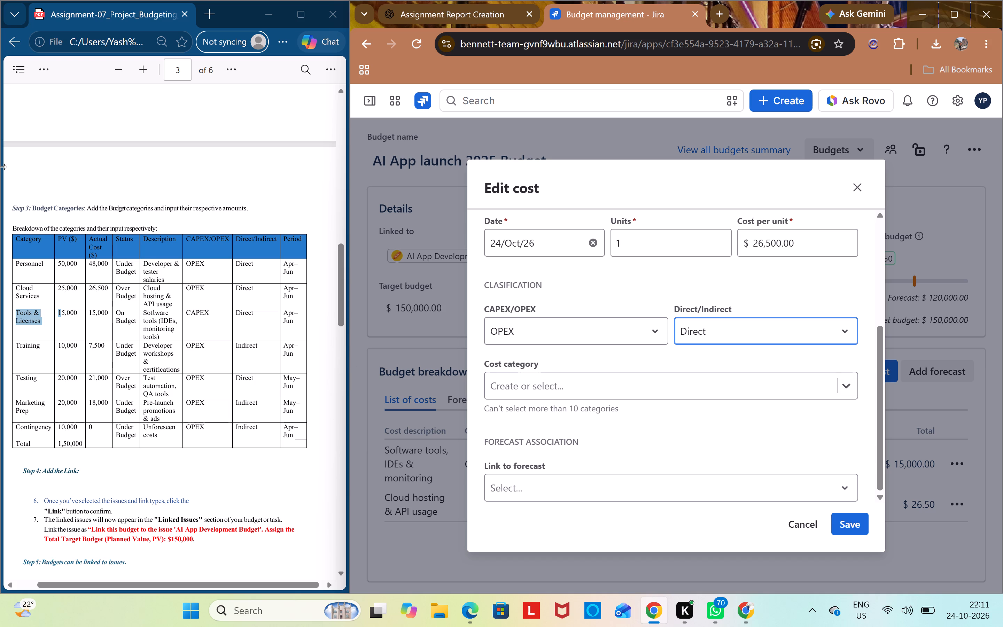
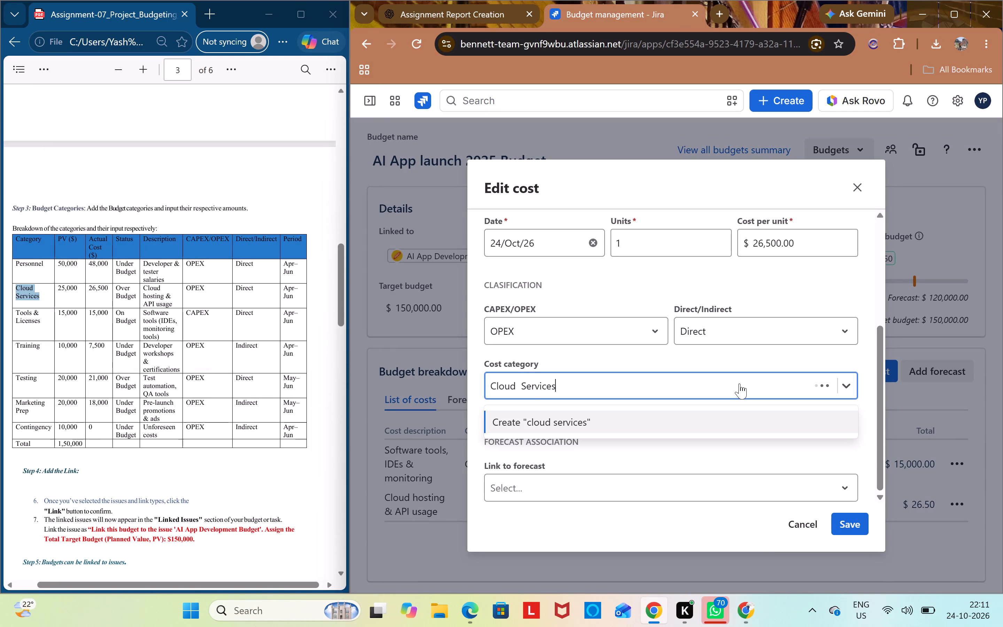
scroll(810, 301, up, 5)
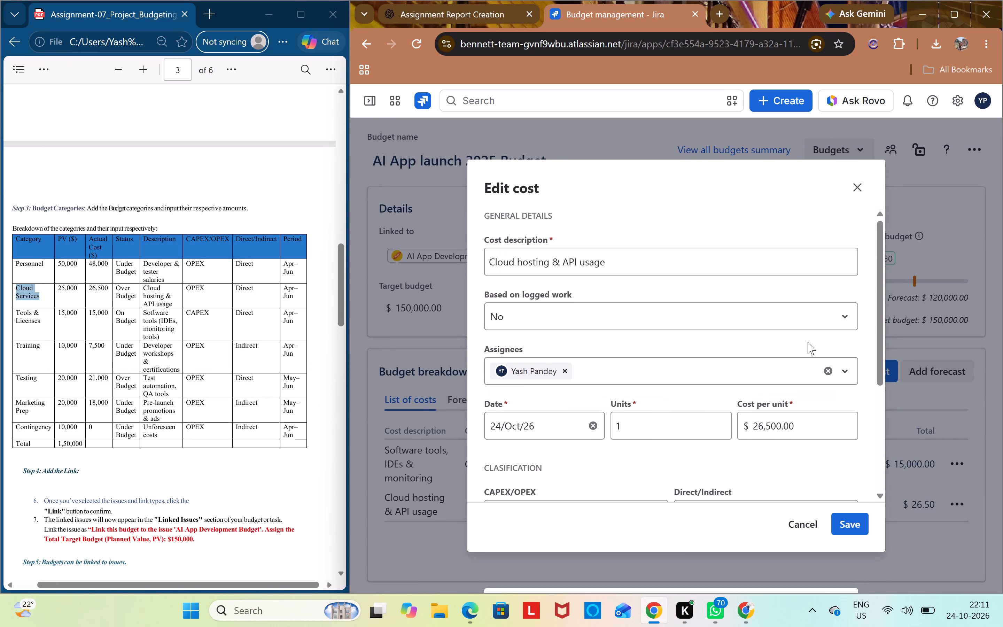
click(856, 514)
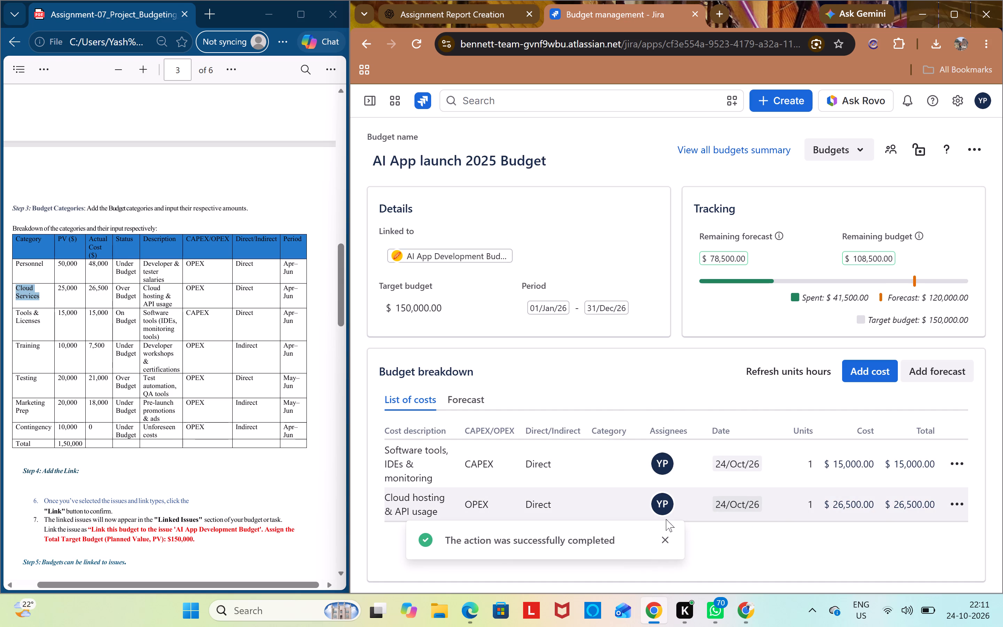
click(668, 535)
Start adding a new cost to the budget and select "Personnel" in the PDF's budget table.
click(877, 377)
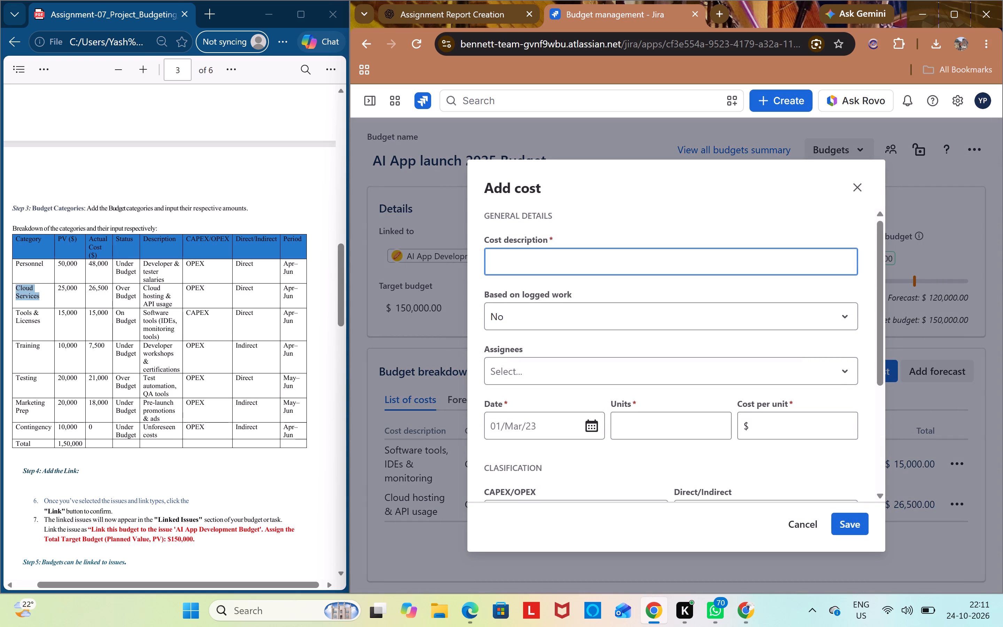
drag(16, 265, 42, 265)
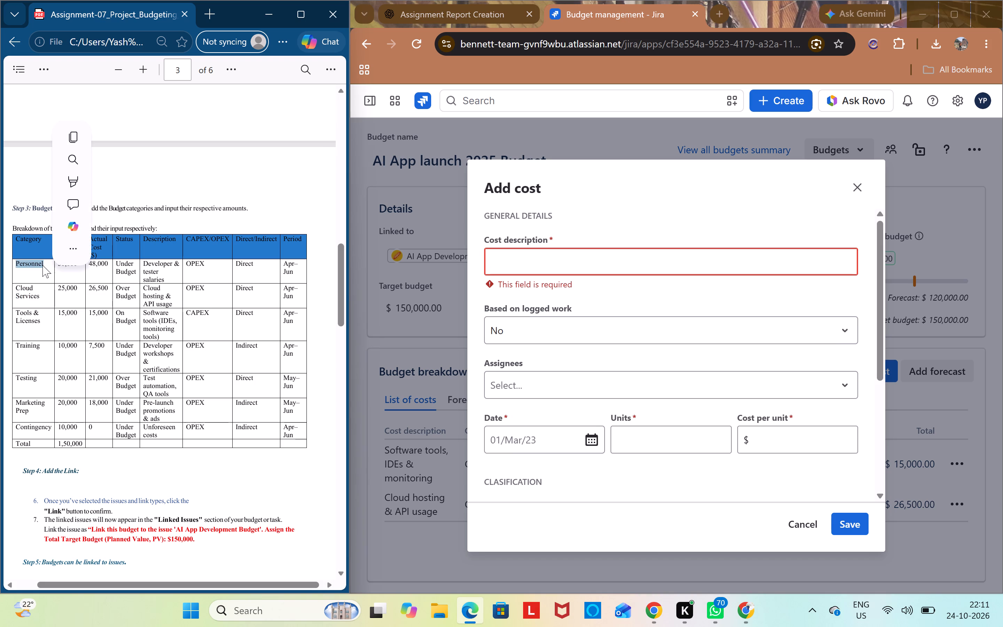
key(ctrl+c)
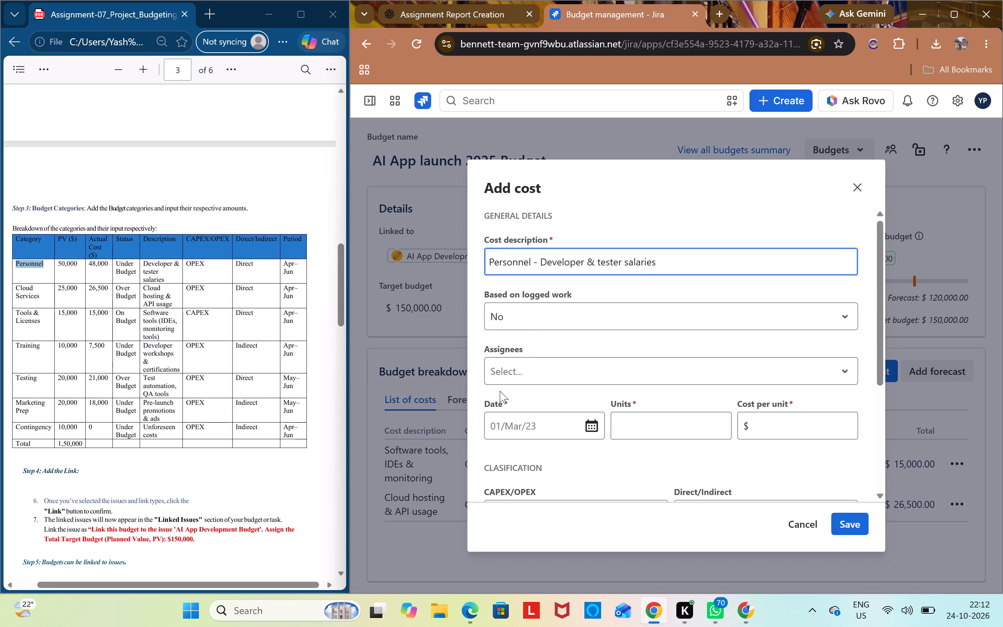
Assign the Personnel cost to yourself, with 1 unit, date 24/Oct/26 and a cost per unit of $48,000.
scroll(581, 335, down, 1)
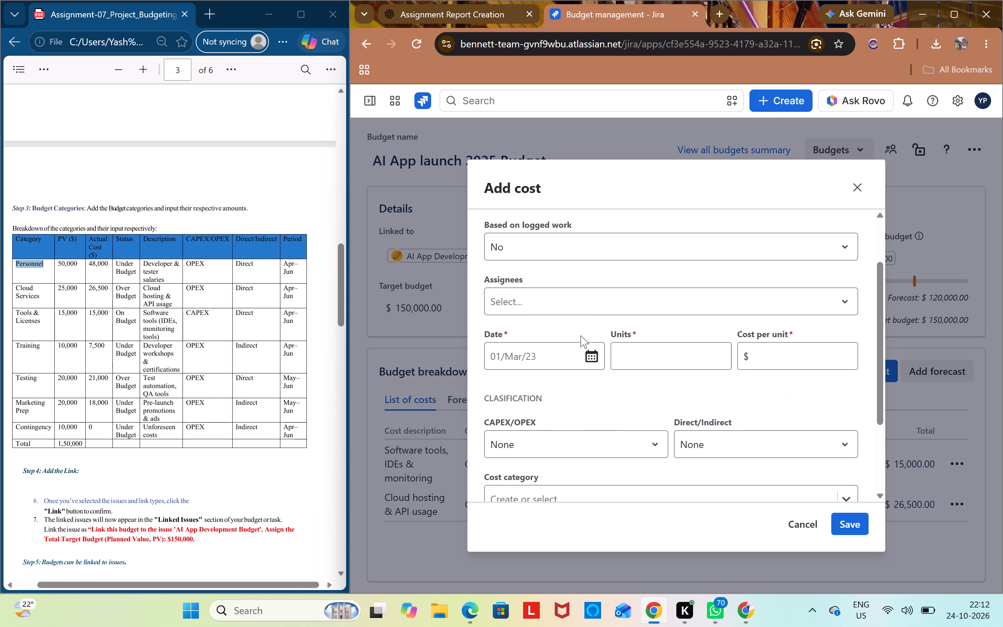
scroll(650, 339, up, 2)
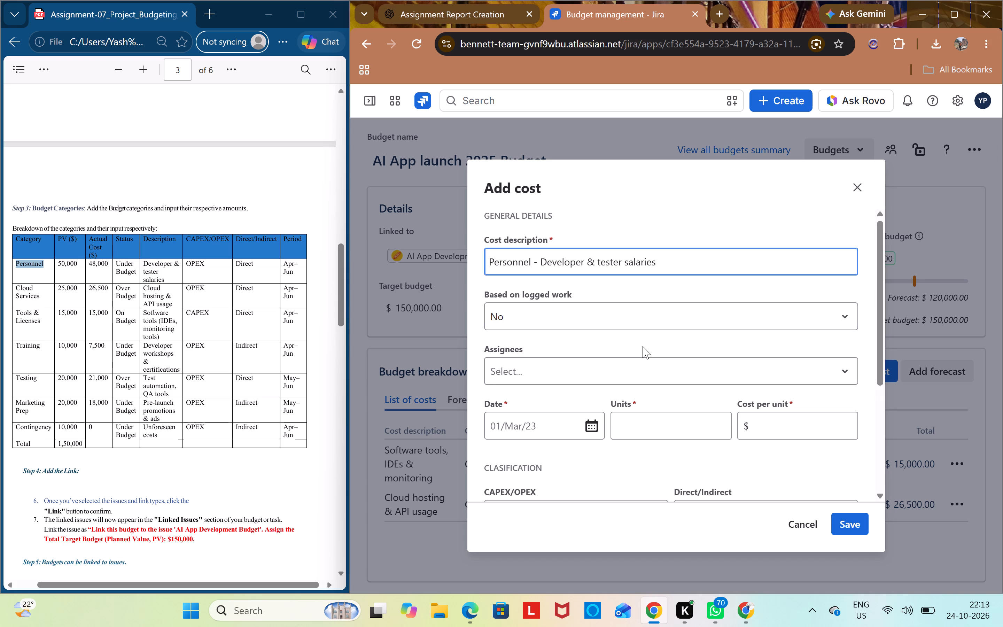
click(558, 363)
click(560, 392)
click(561, 402)
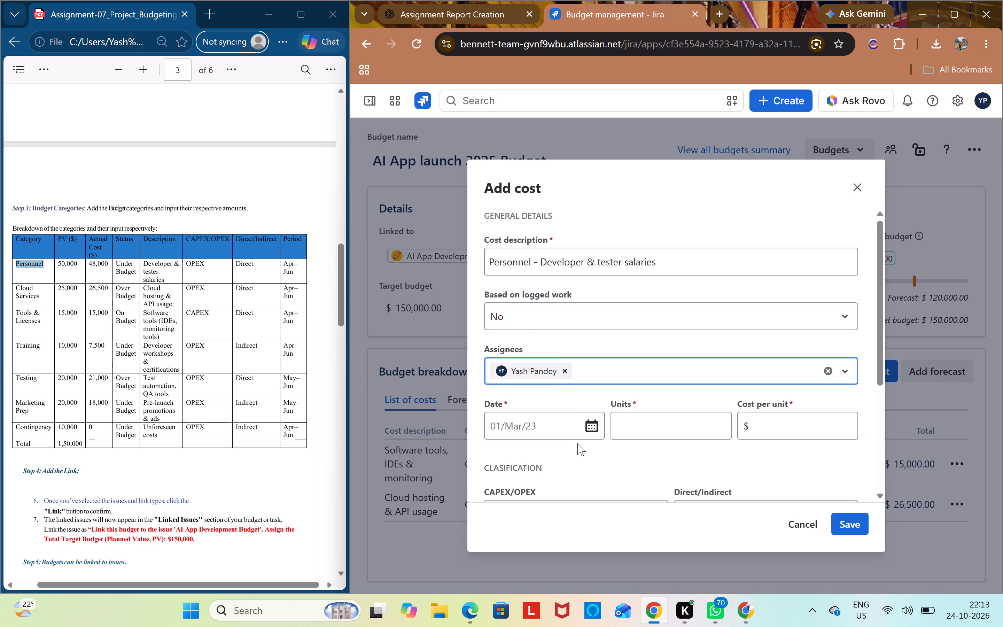
click(638, 428)
key(1)
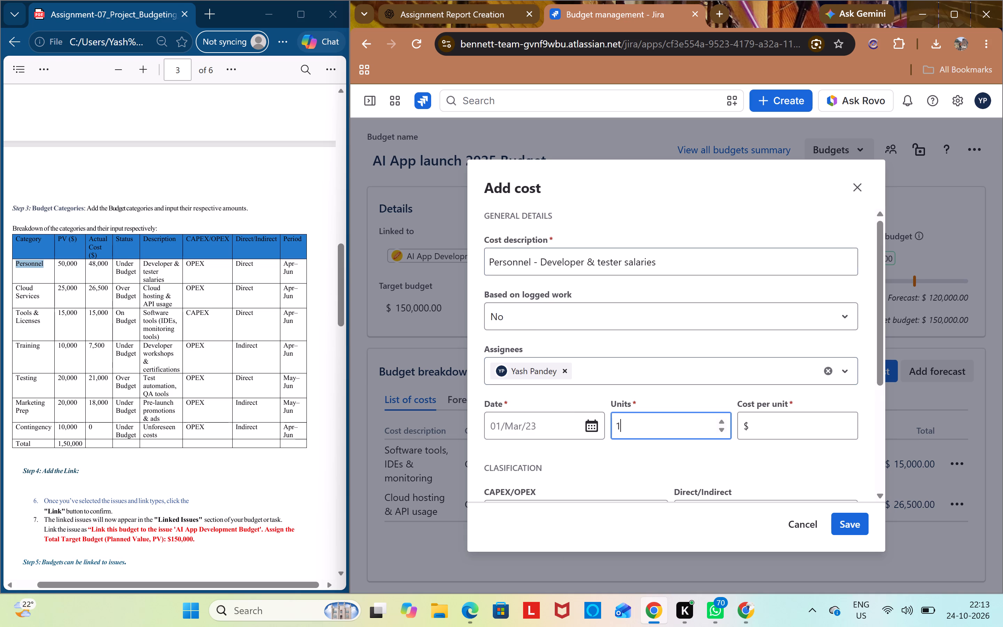
click(602, 423)
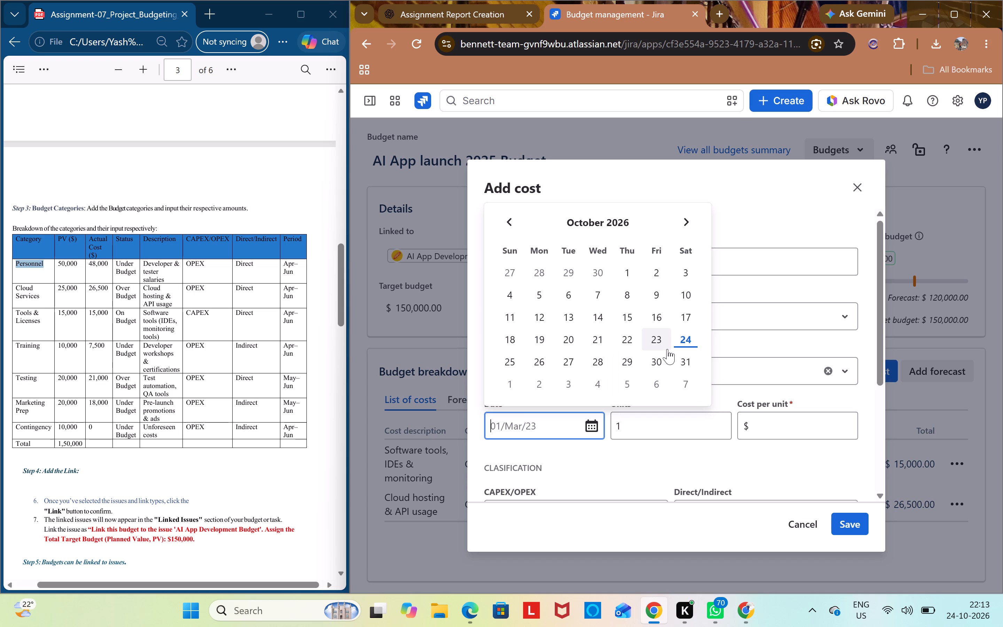
click(676, 346)
click(784, 419)
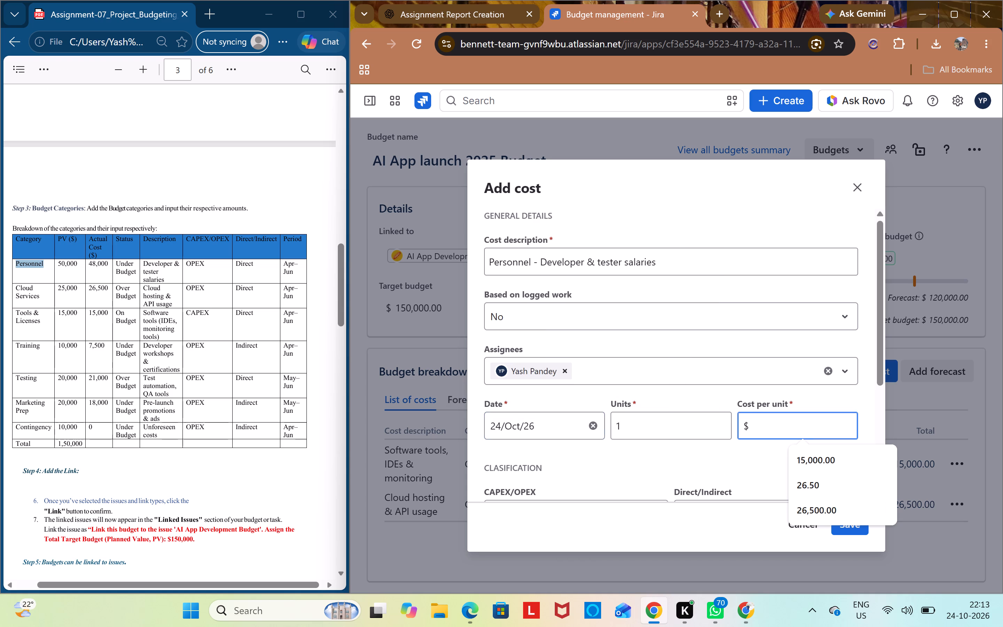
text(48000)
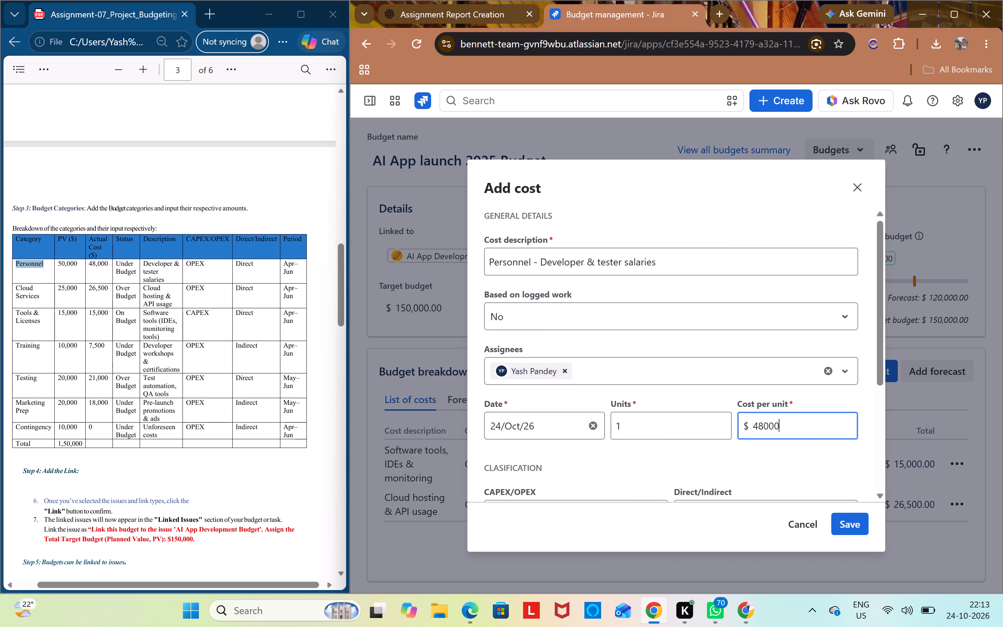
click(660, 323)
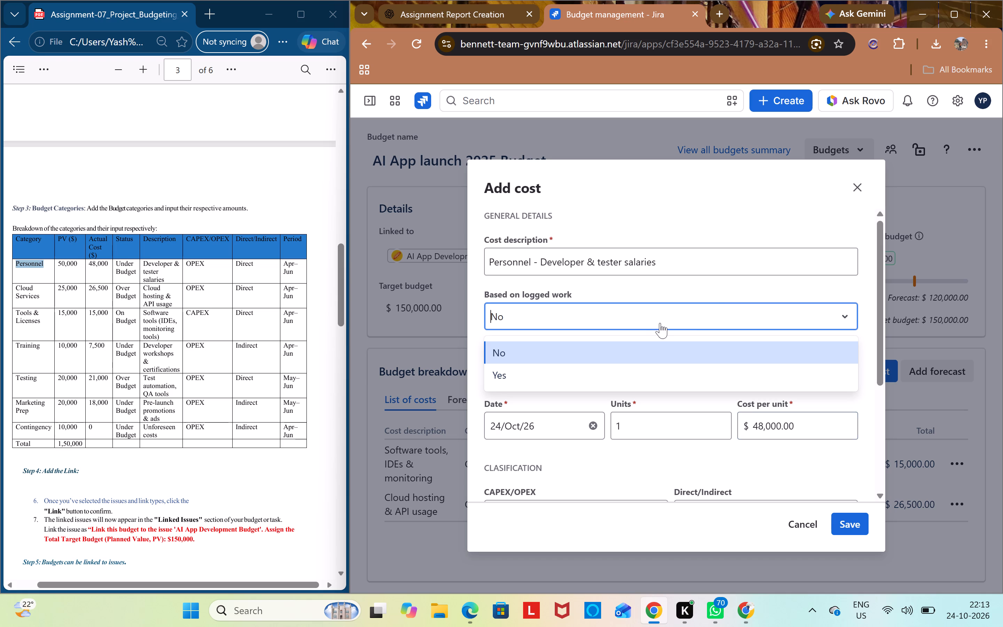
click(712, 300)
Classify the Personnel cost as OPEX and Direct, check its details, and save it.
scroll(685, 381, down, 2)
click(603, 378)
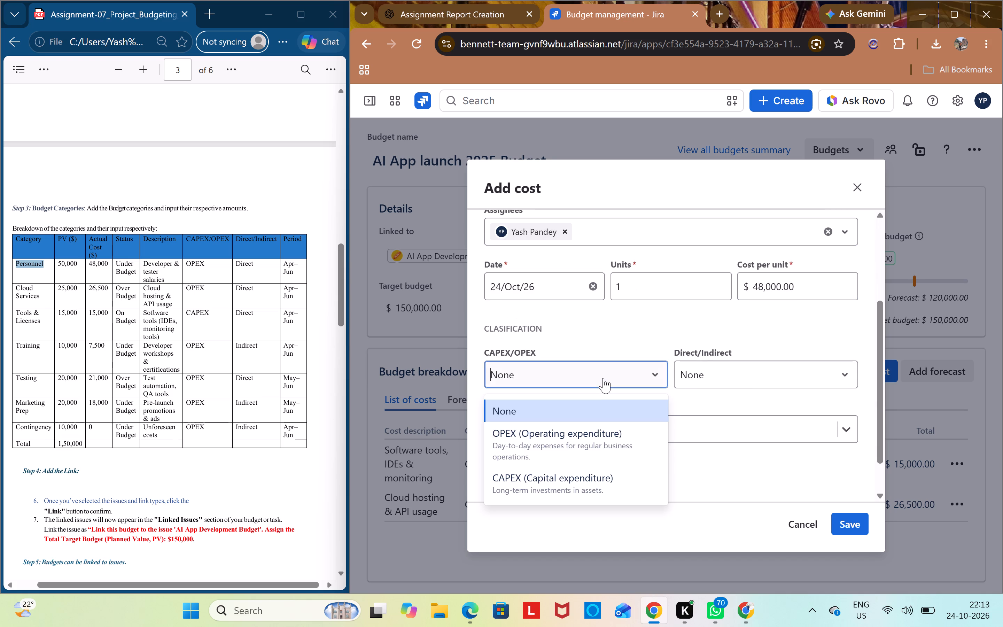
click(591, 434)
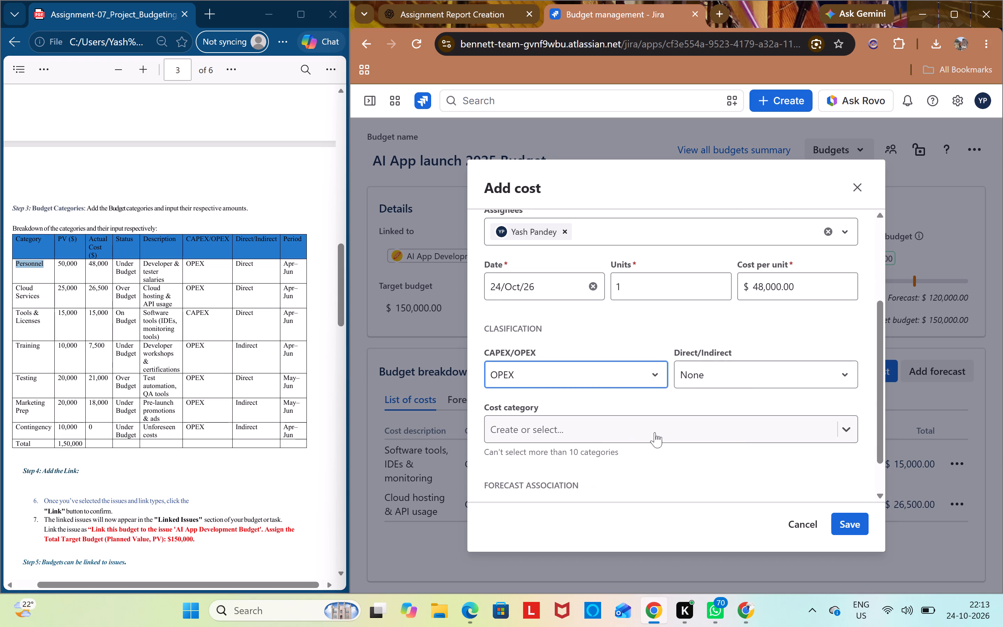
click(794, 374)
click(763, 437)
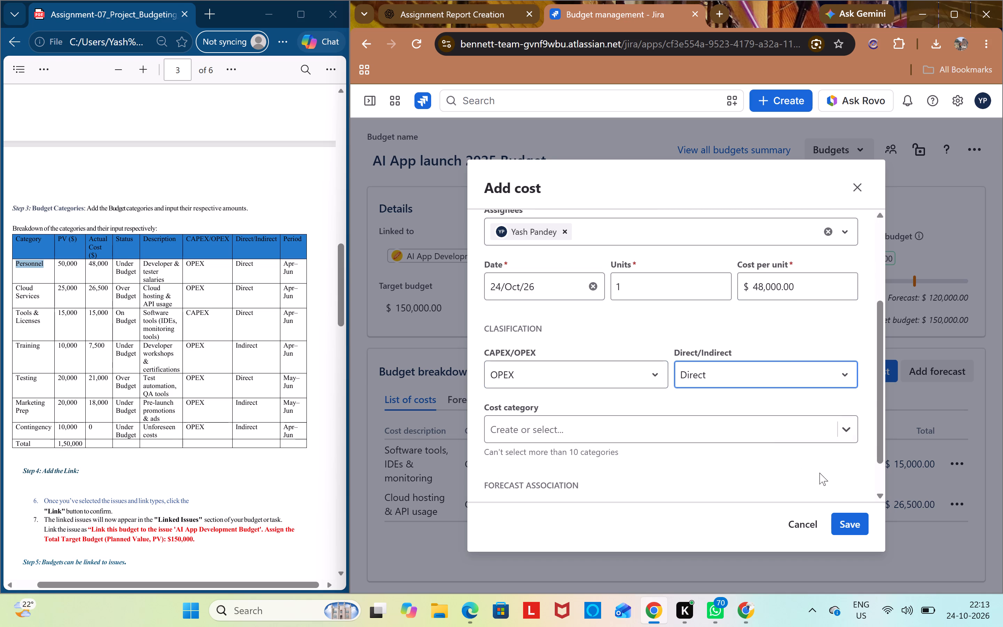
scroll(770, 439, down, 2)
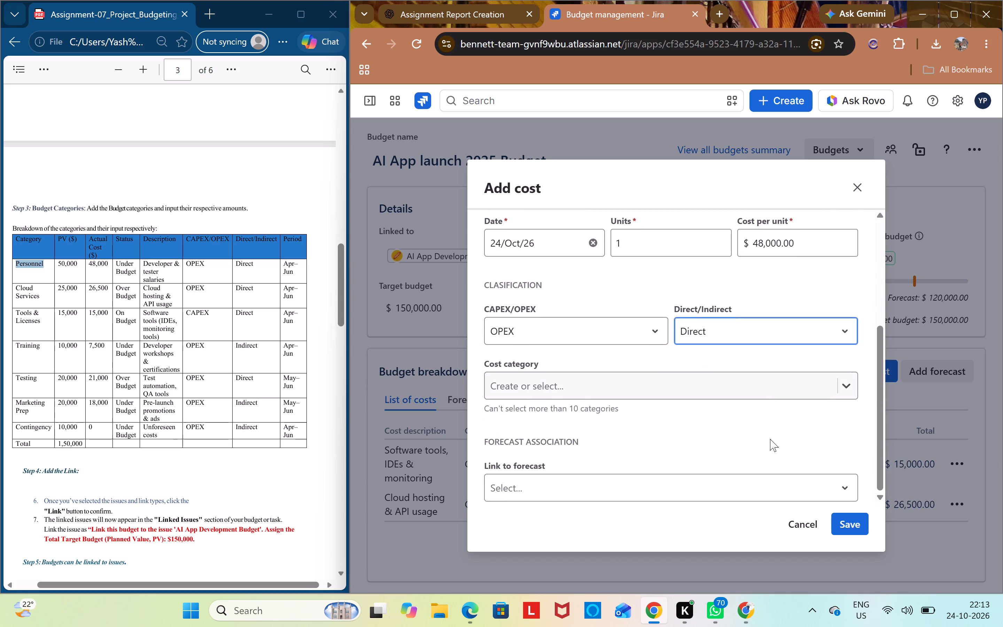
scroll(770, 439, down, 1)
scroll(770, 439, up, 1)
scroll(770, 439, down, 5)
scroll(768, 435, up, 4)
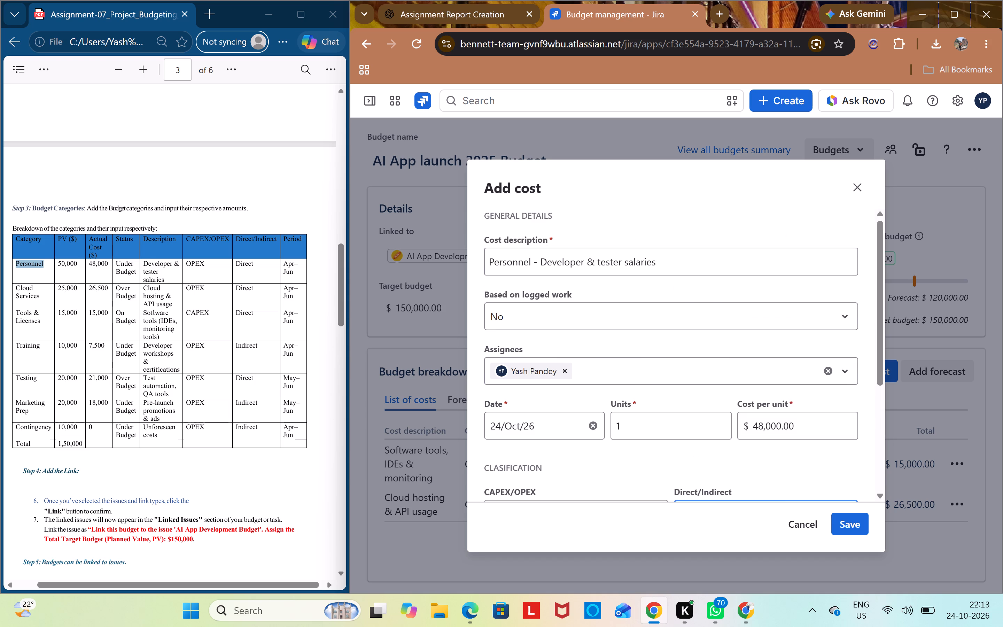
click(843, 521)
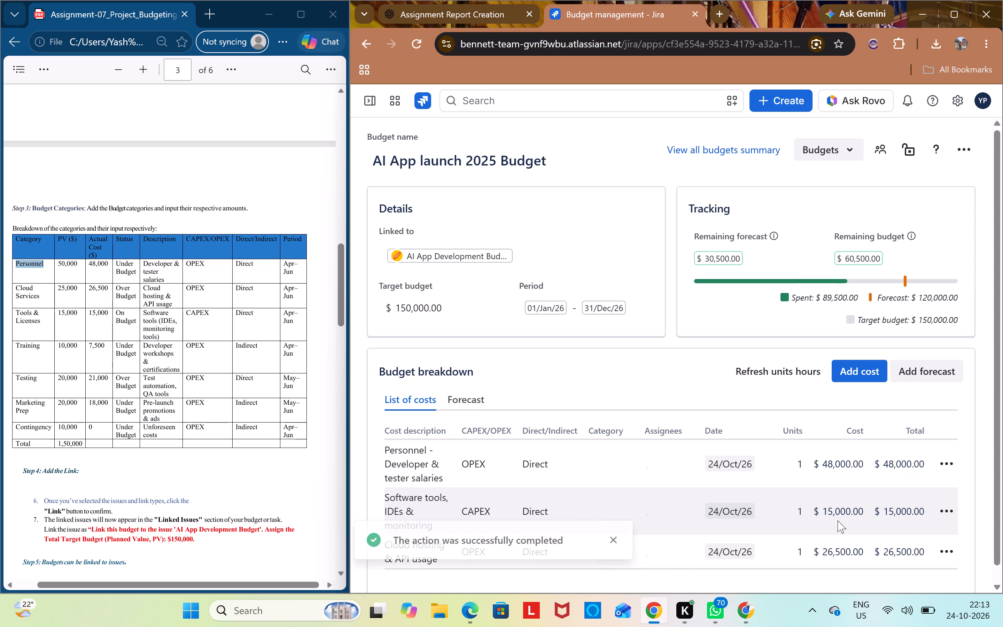
Start another budget cost and copy "Training" from the PDF's Step 3 table into its description.
click(855, 378)
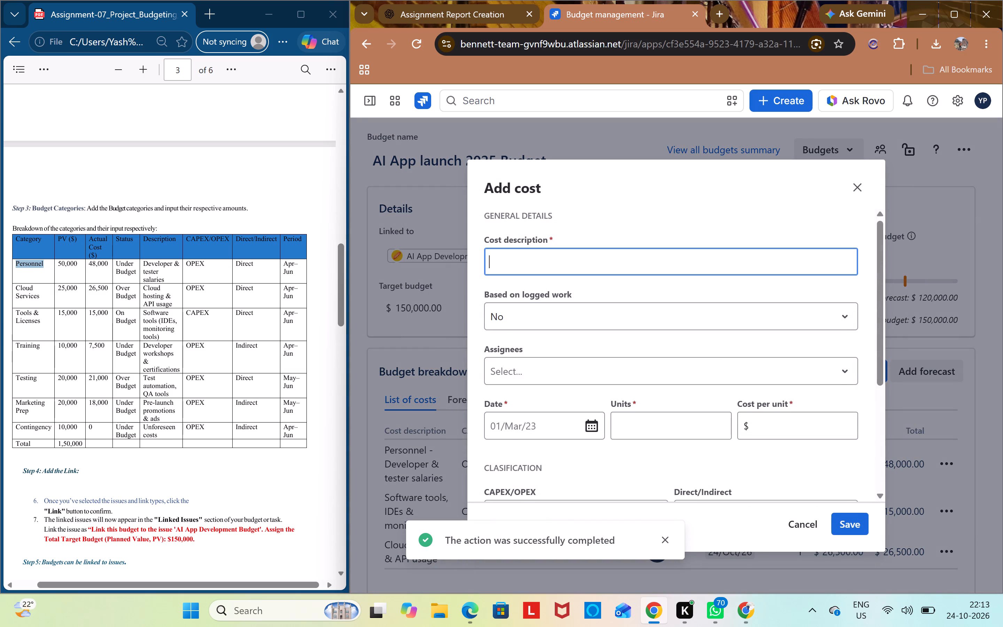
double_click(23, 344)
key(ctrl+c)
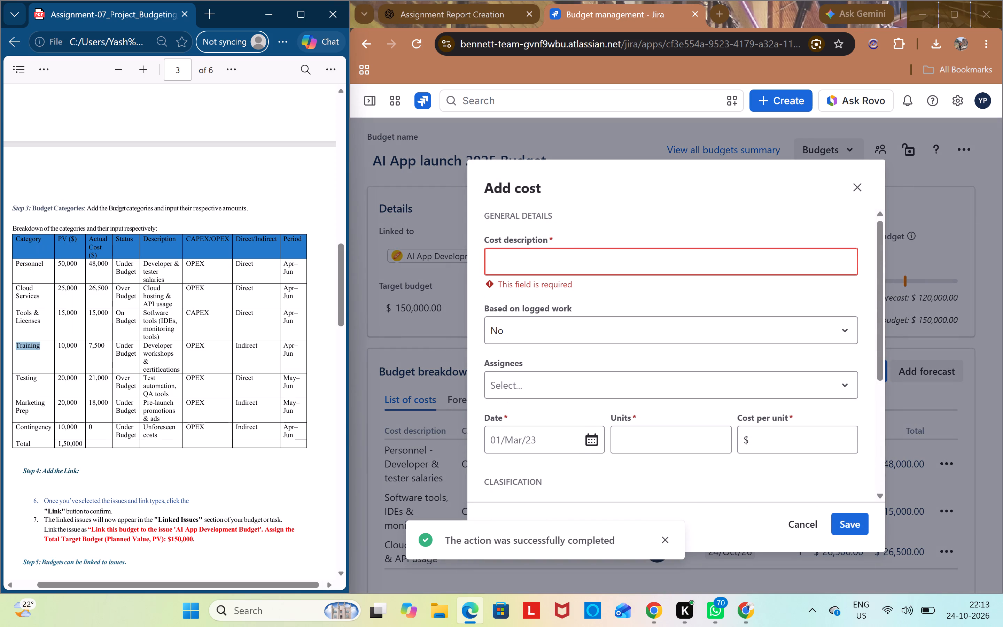
click(574, 272)
key(ctrl+v)
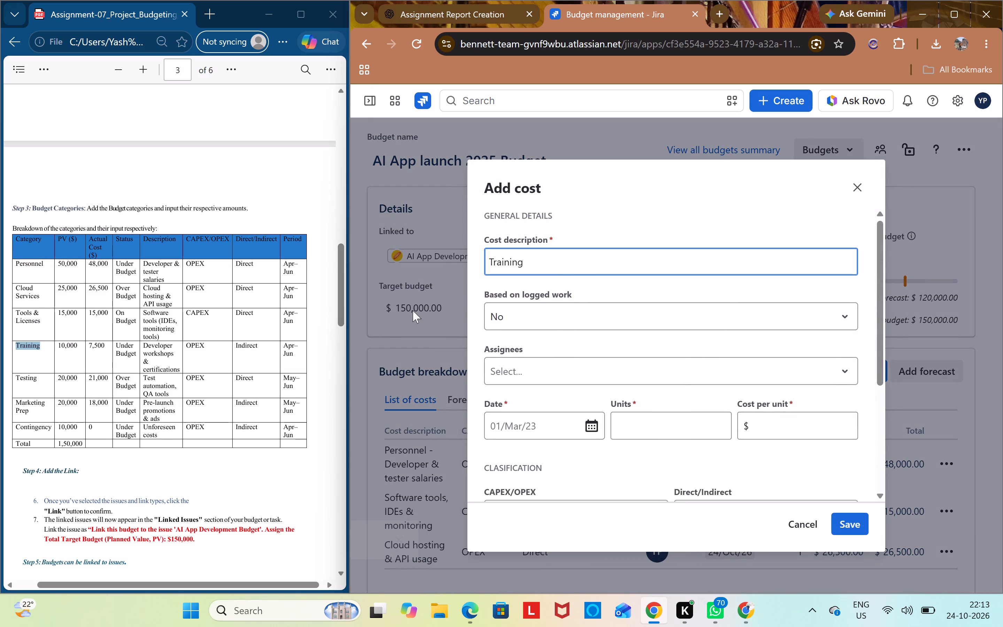
Assign the Training cost to yourself, with date 24/Oct/26, 1 unit and a cost per unit of $7,500.
click(523, 362)
click(527, 408)
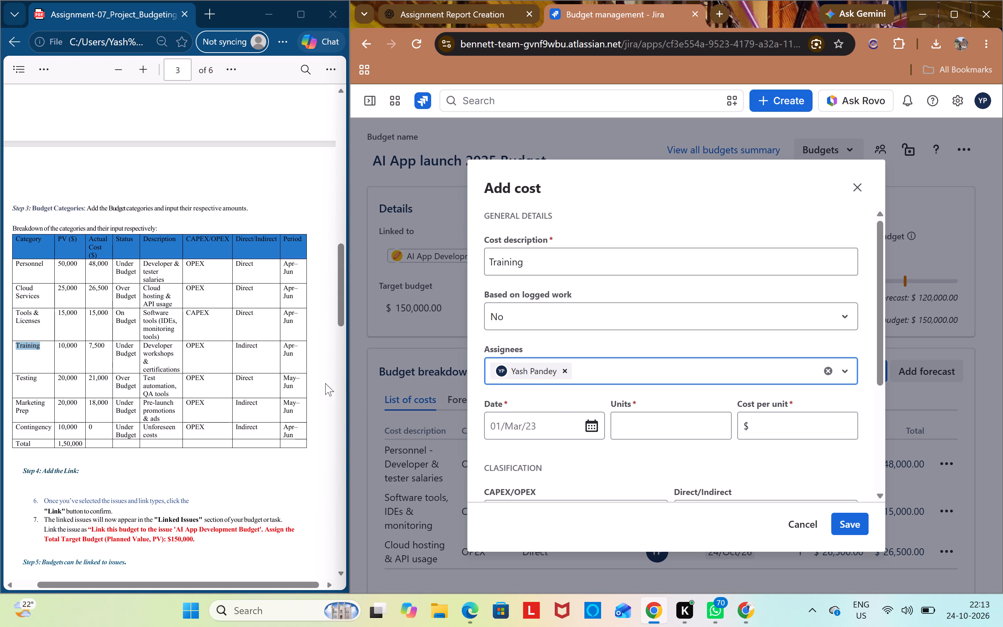
click(599, 421)
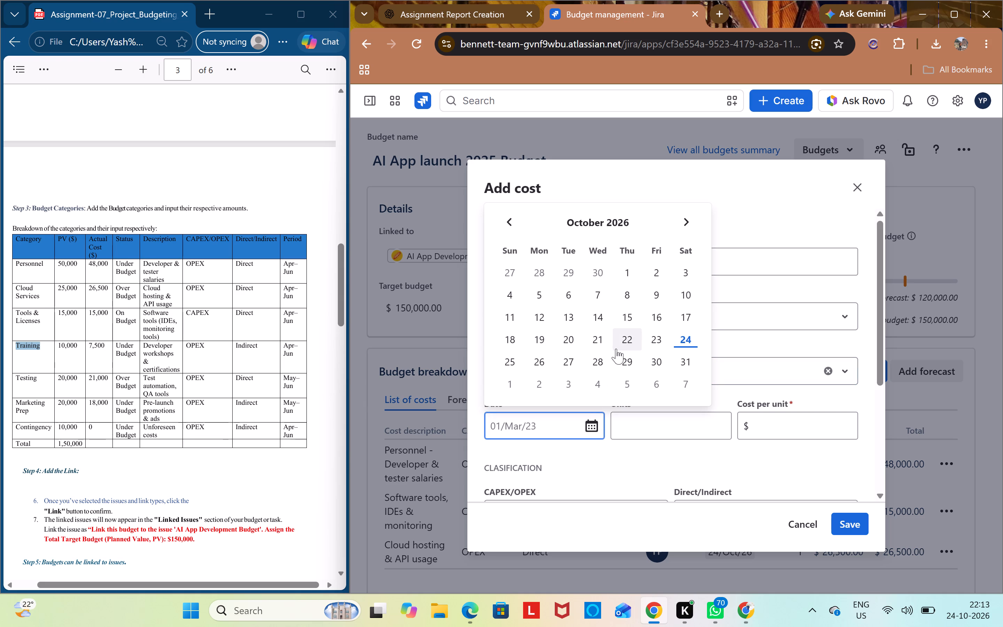
click(680, 347)
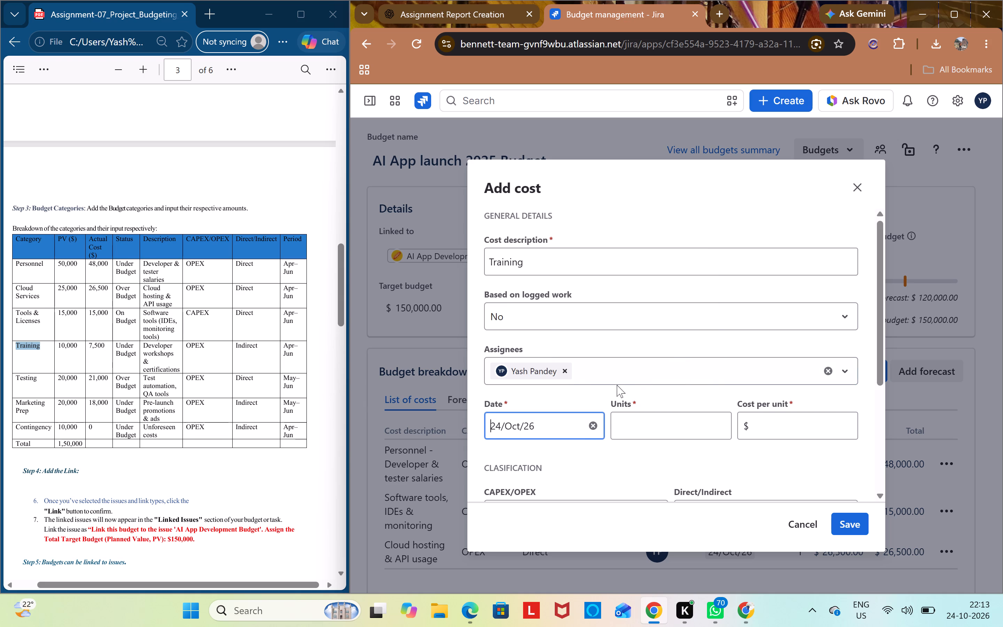
click(639, 418)
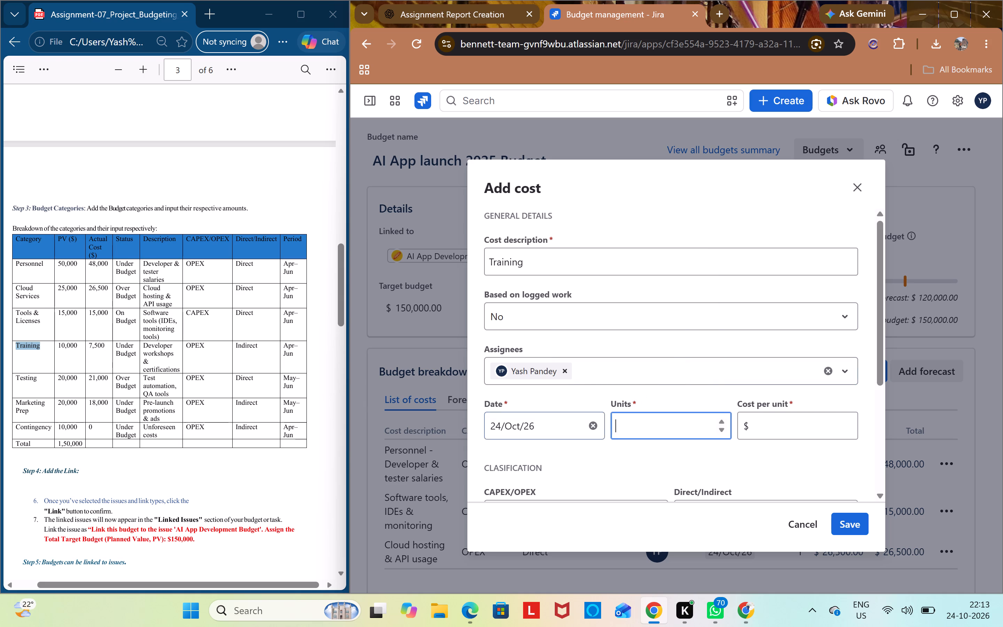
key(1)
double_click(88, 346)
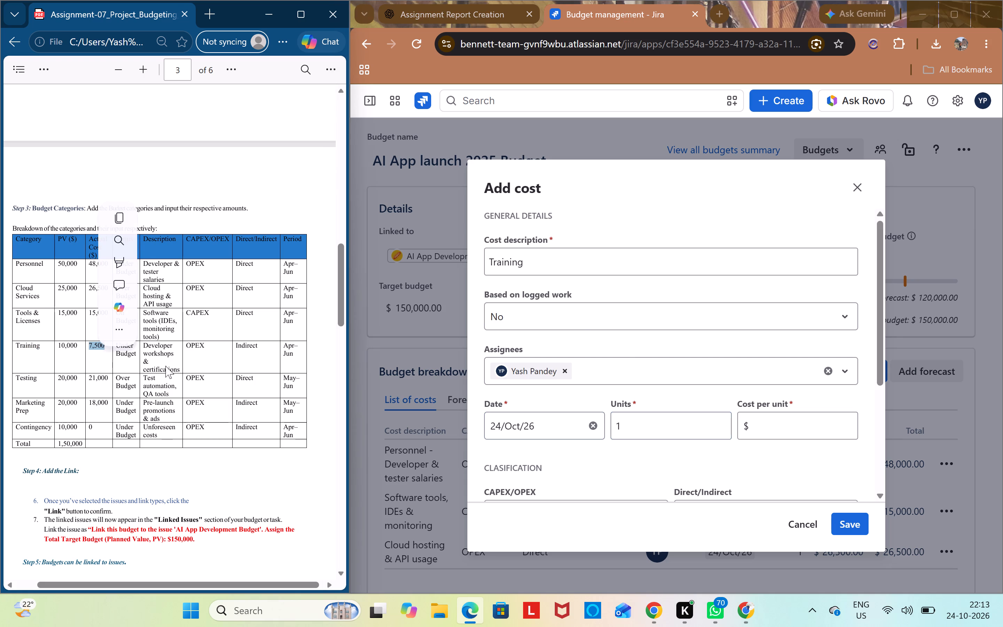
key(ctrl+c)
click(832, 433)
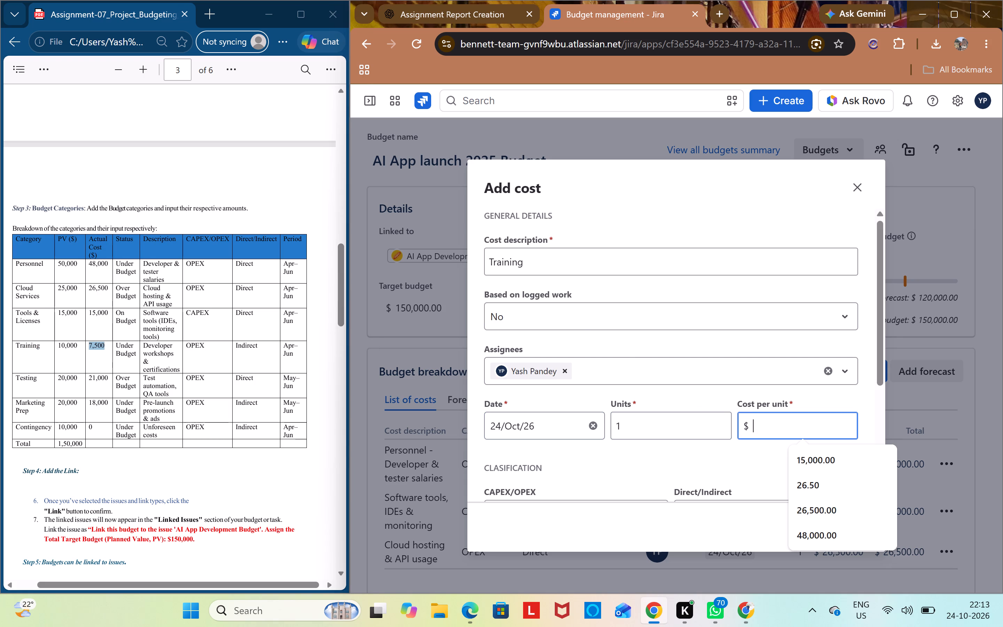
text(7500)
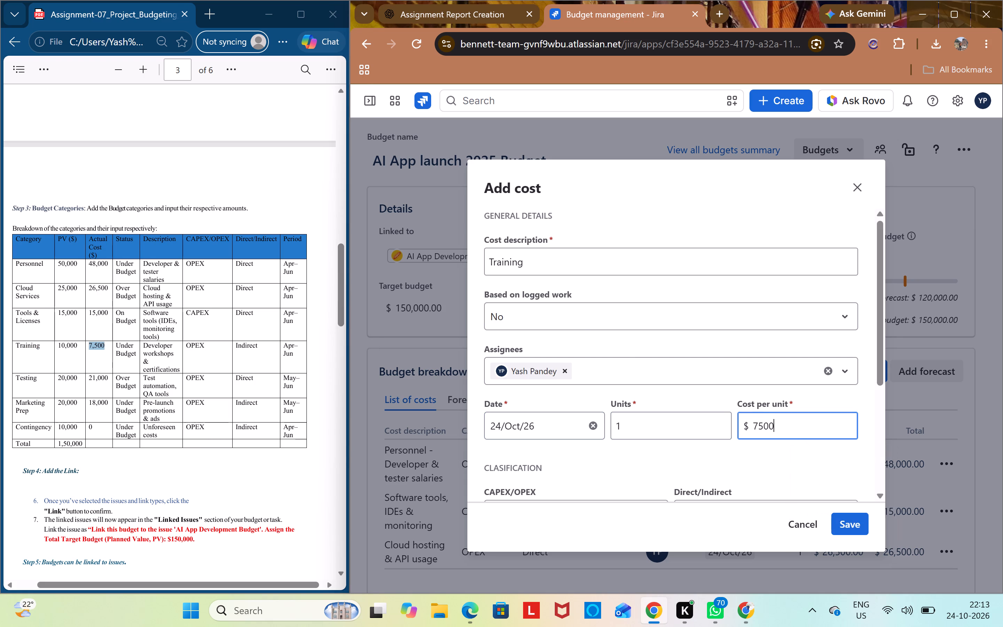
Replace the cost description with "Developer workshops & certifications" copied from the Training row of the PDF table.
scroll(734, 400, down, 2)
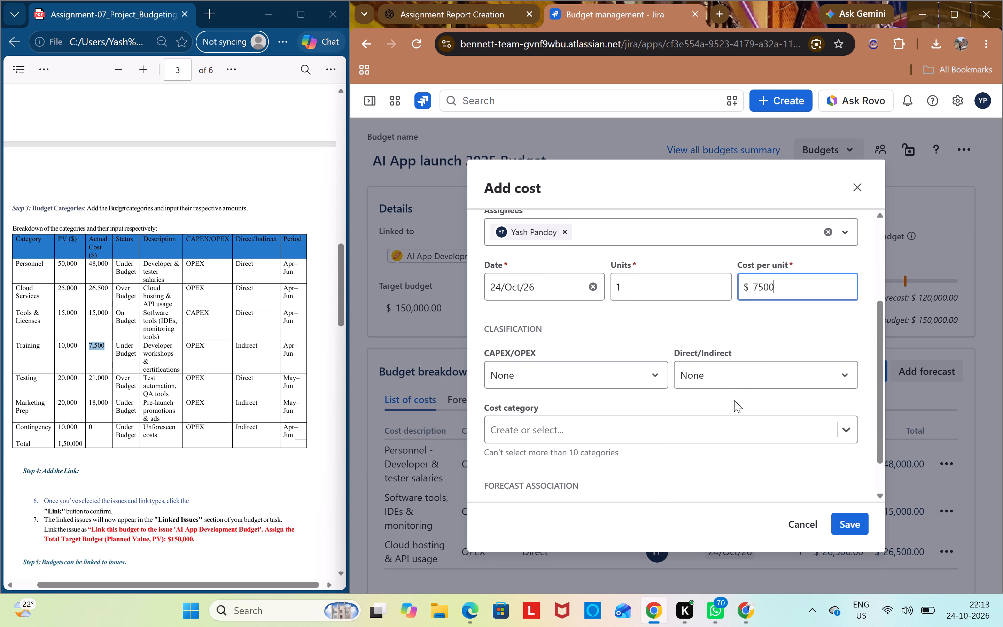
drag(143, 345, 149, 350)
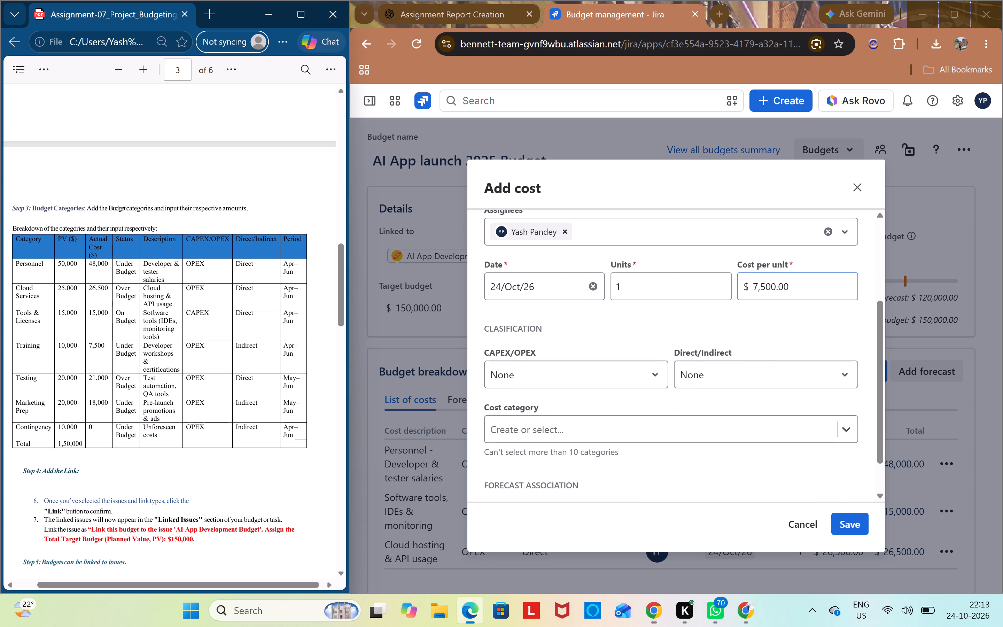
drag(149, 350, 178, 368)
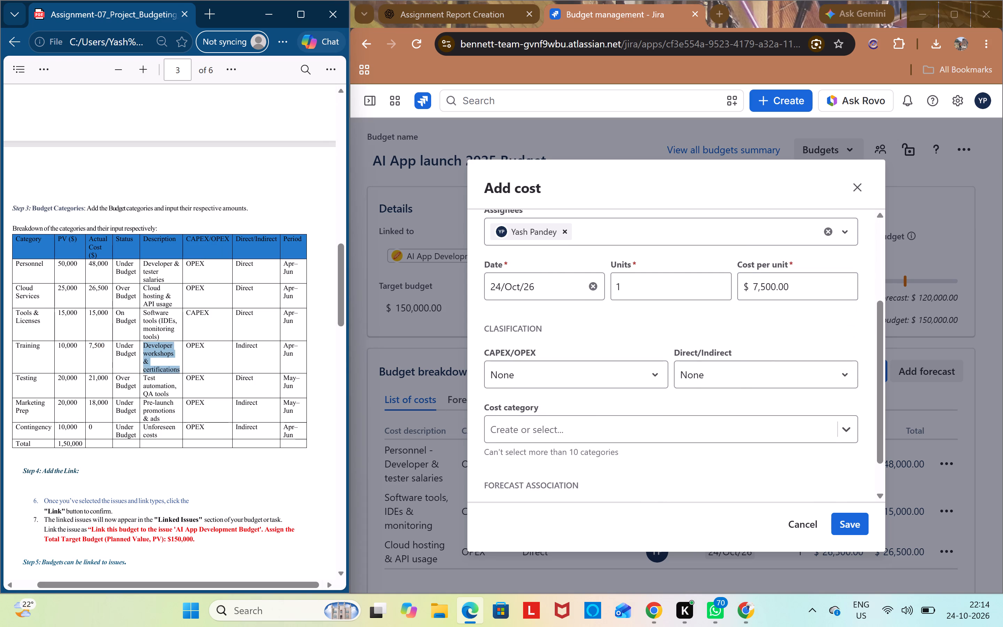
key(ctrl+c)
scroll(573, 314, up, 5)
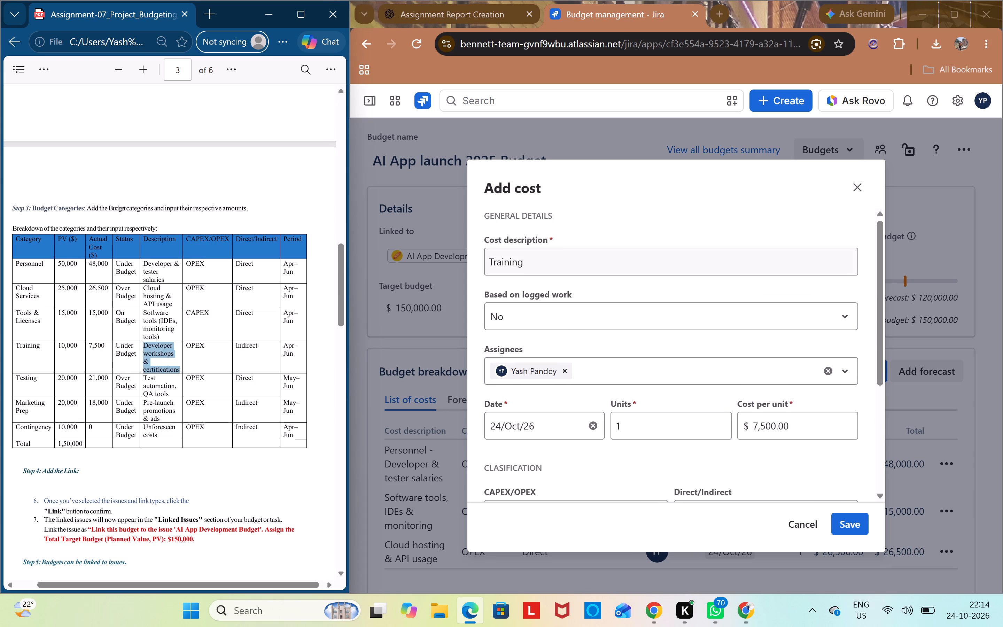
double_click(570, 268)
key(ctrl+v)
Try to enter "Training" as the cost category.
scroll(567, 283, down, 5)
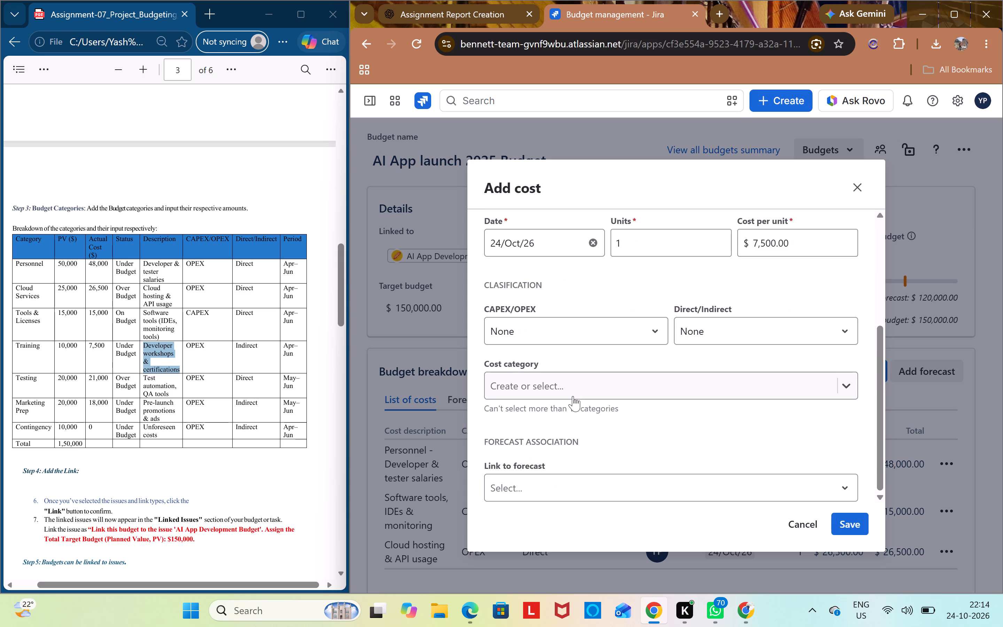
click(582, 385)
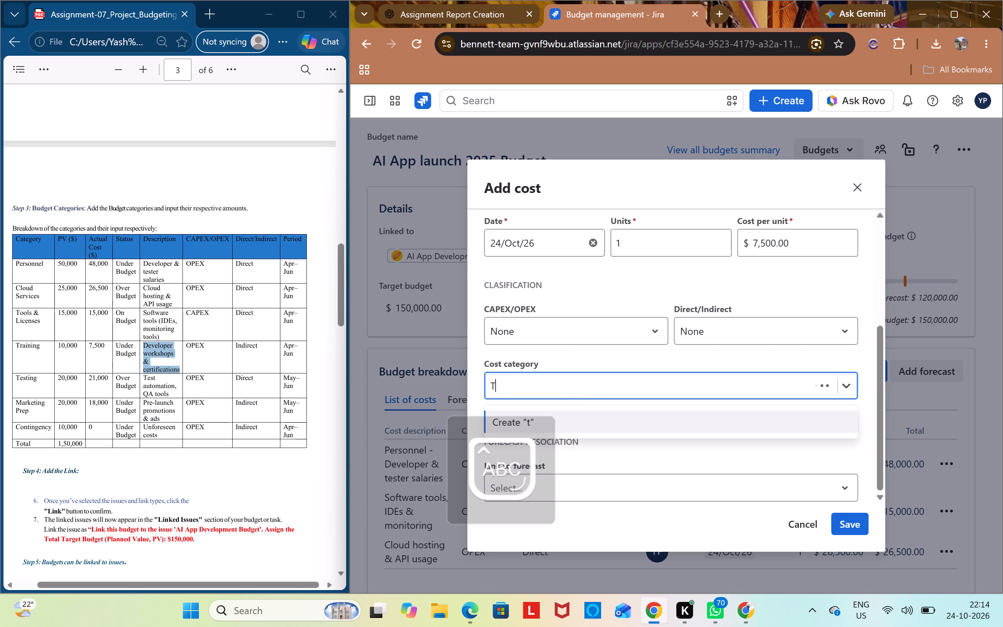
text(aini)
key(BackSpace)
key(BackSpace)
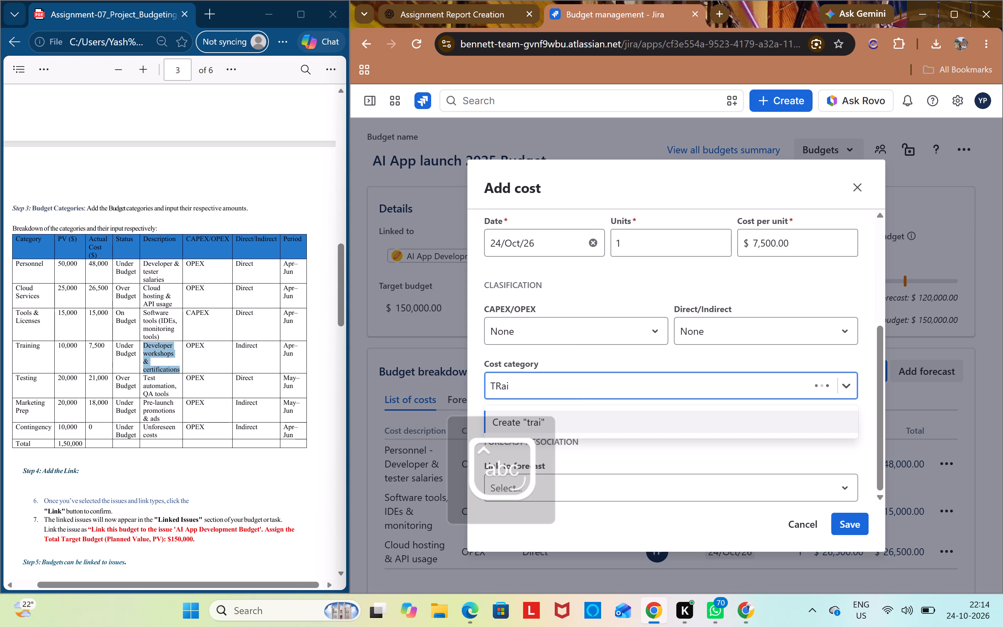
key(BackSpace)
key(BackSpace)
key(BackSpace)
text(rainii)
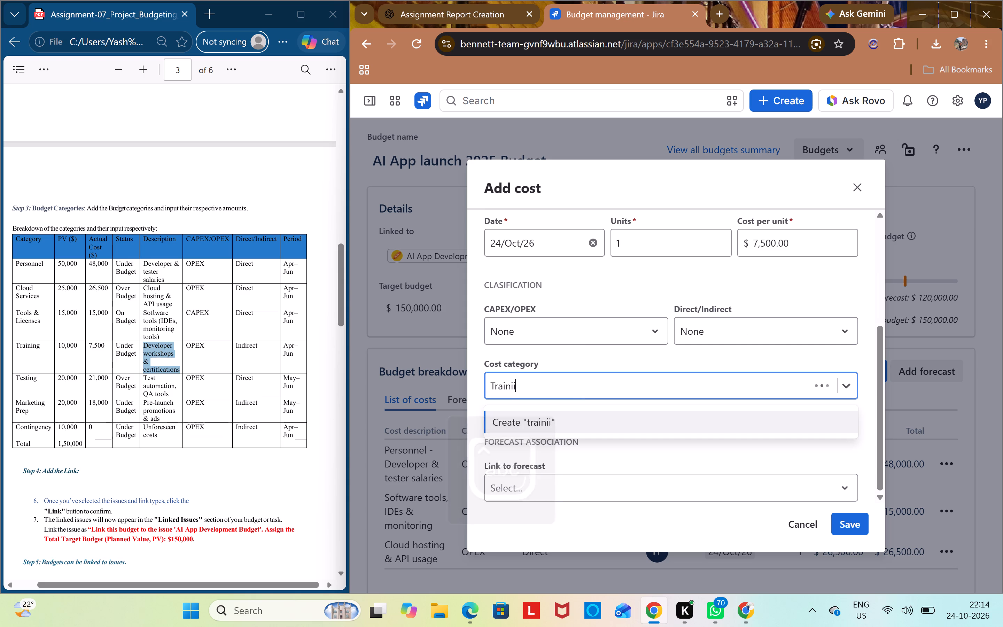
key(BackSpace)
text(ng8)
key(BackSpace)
Classify the Training cost as OPEX and Indirect, check its details, save it, and dismiss the notification.
click(619, 336)
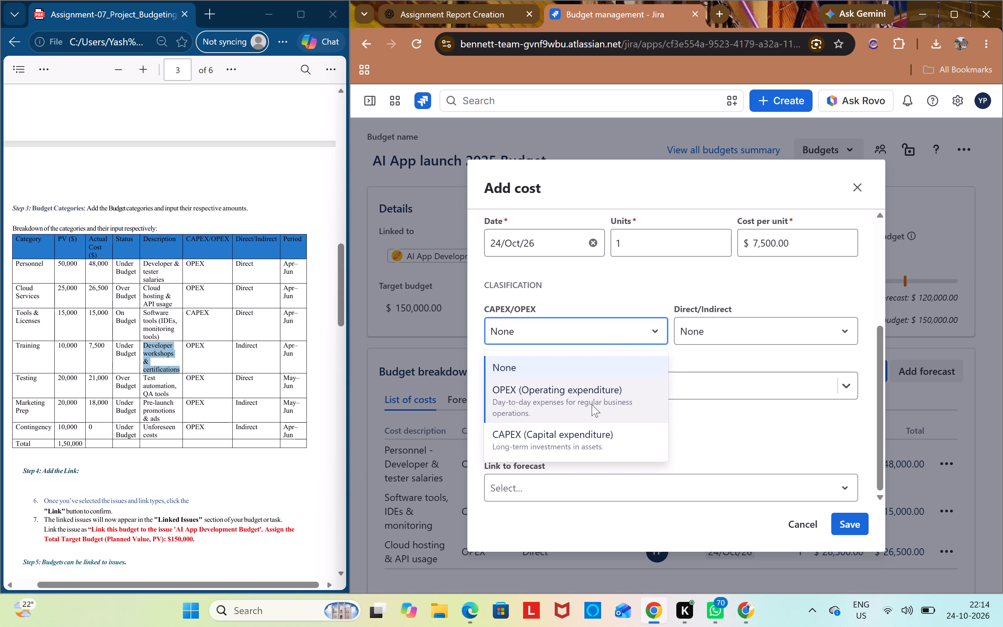
click(592, 404)
click(776, 325)
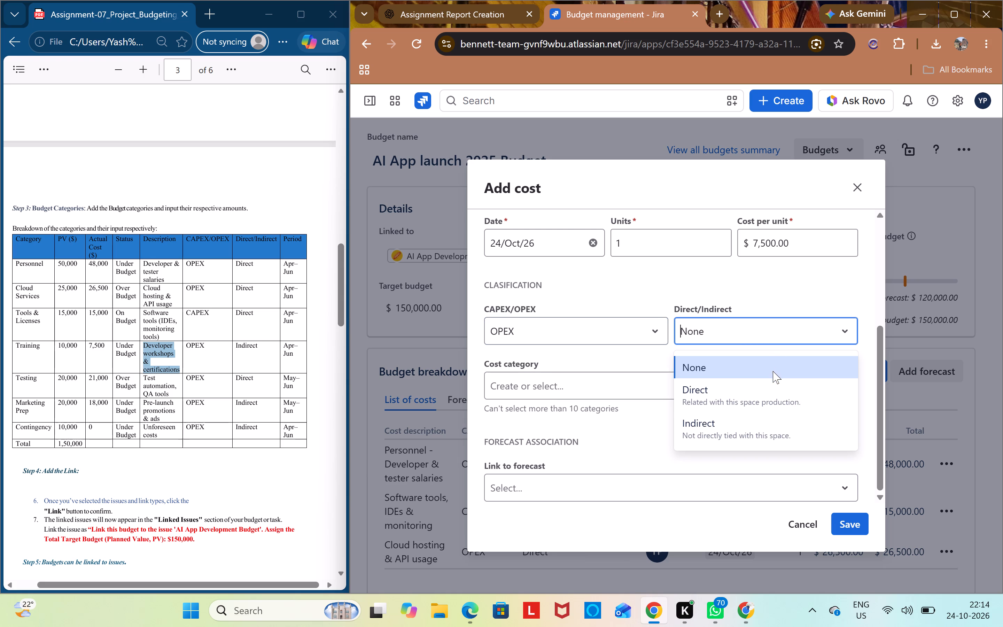
click(766, 424)
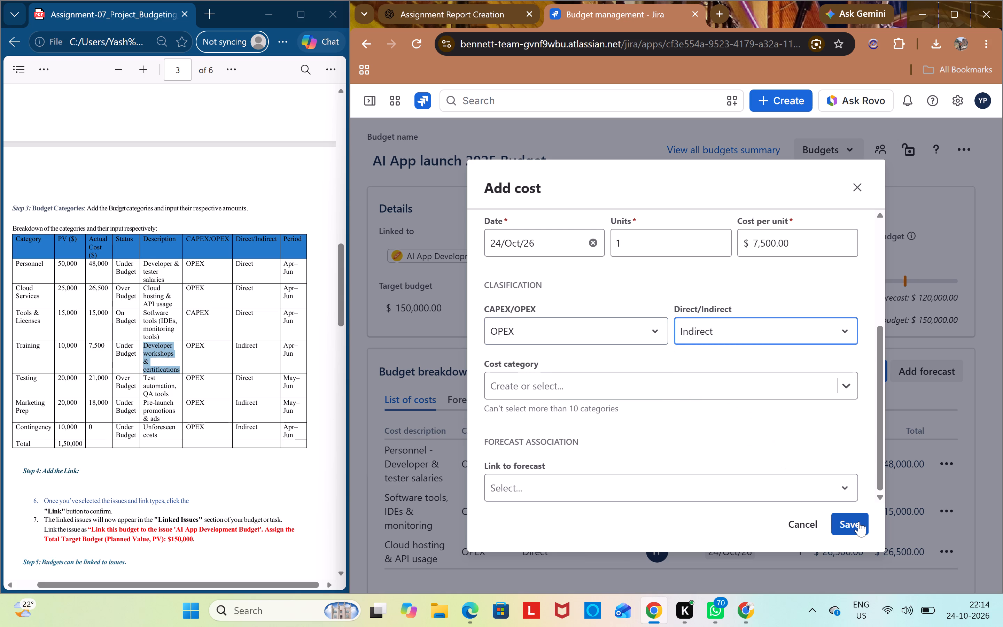
scroll(812, 471, up, 3)
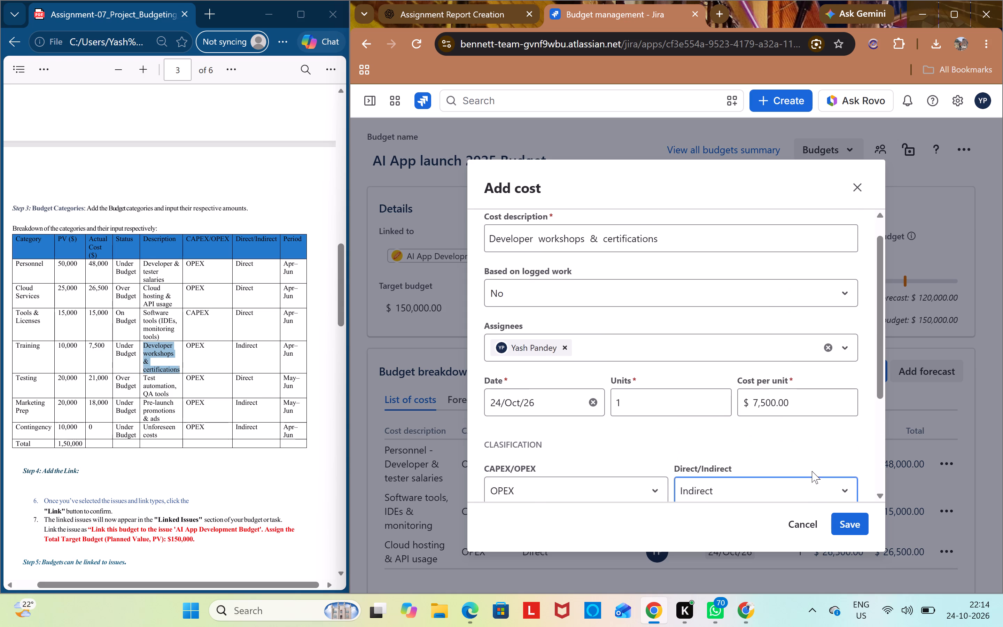
scroll(812, 471, up, 1)
scroll(812, 471, down, 2)
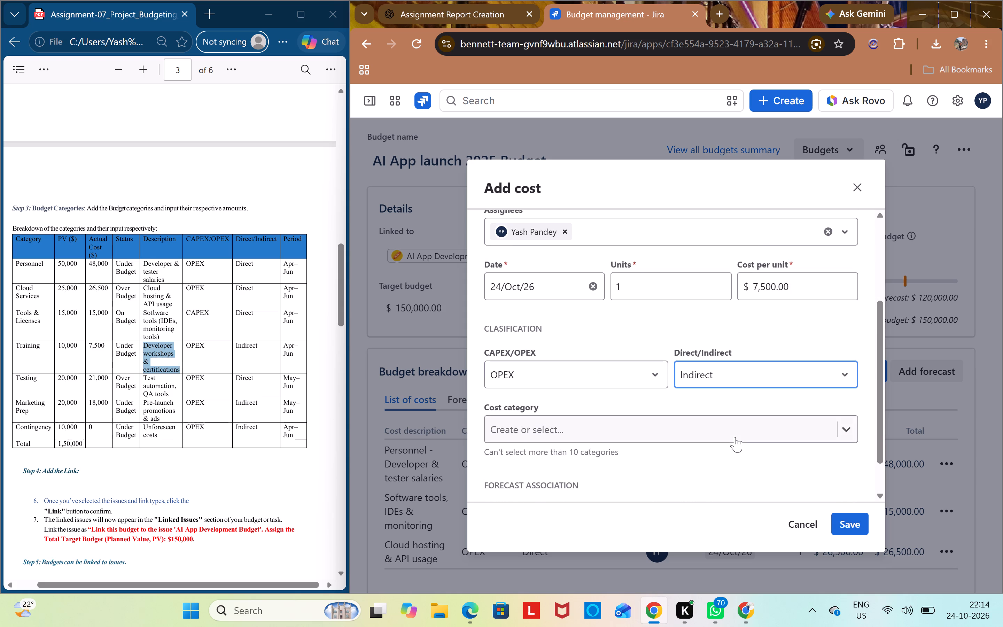
click(736, 426)
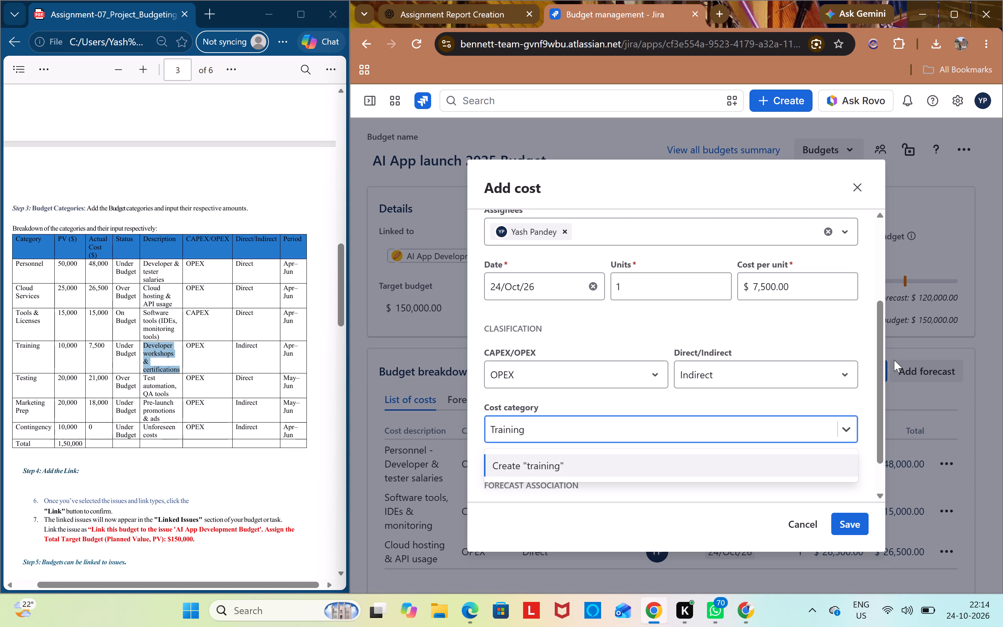
scroll(841, 405, up, 2)
click(850, 518)
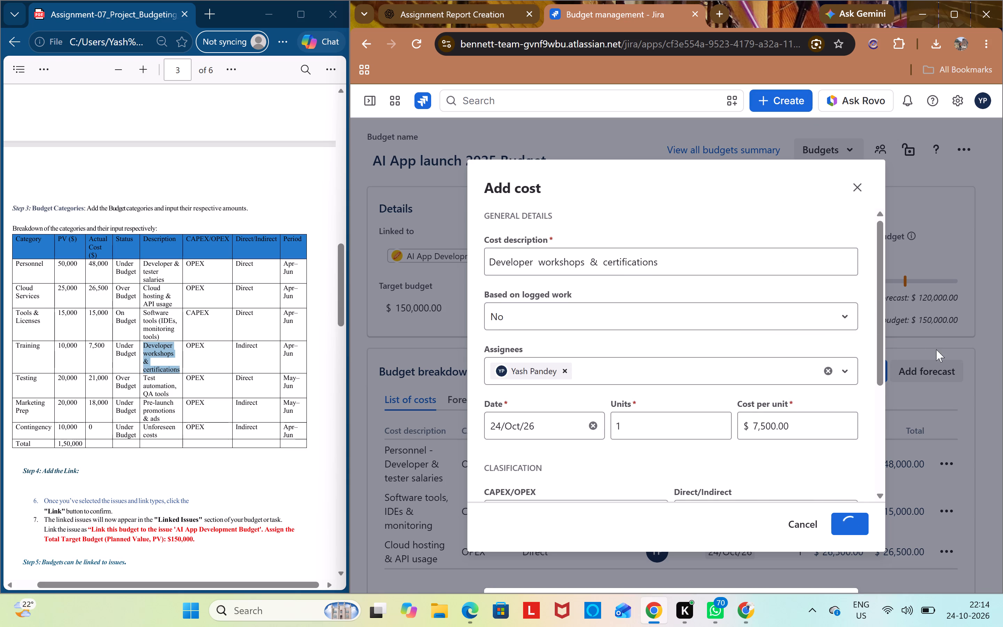
scroll(640, 483, down, 7)
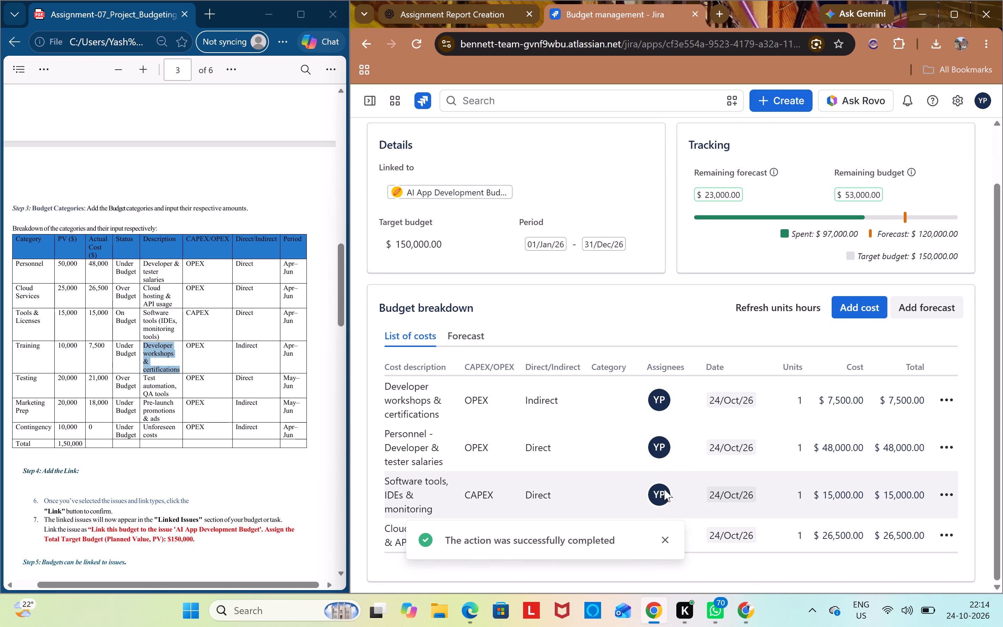
click(665, 536)
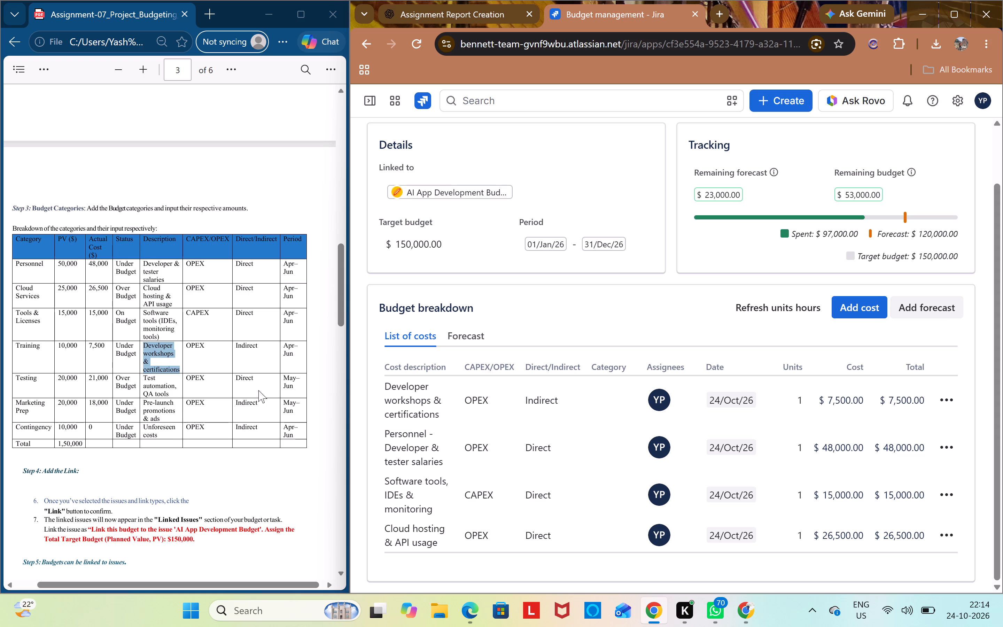
Start another budget cost and copy "Testing" from the PDF's Step 3 table into its cost category.
click(875, 301)
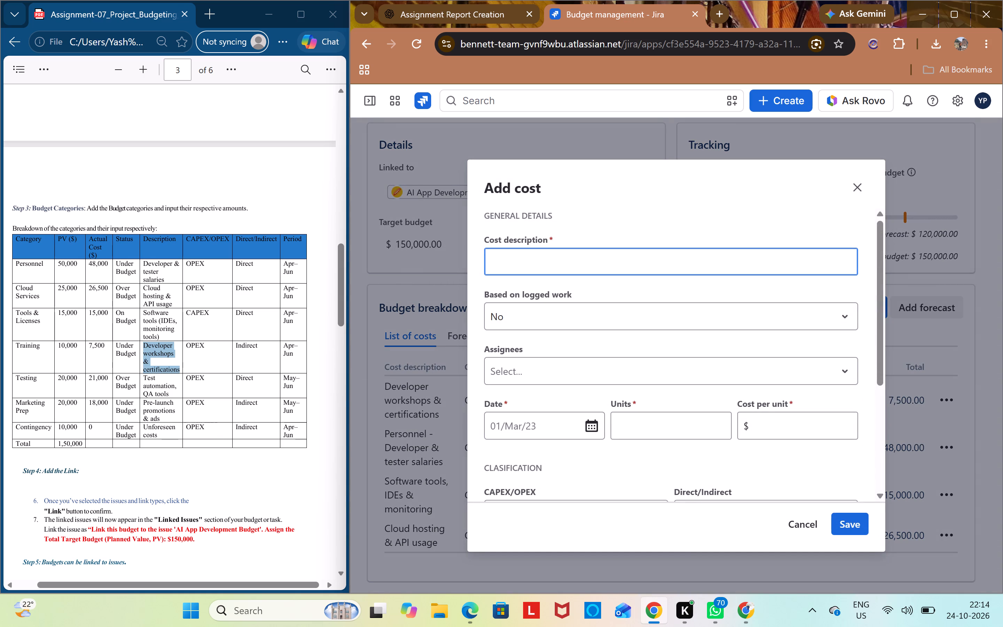
double_click(34, 381)
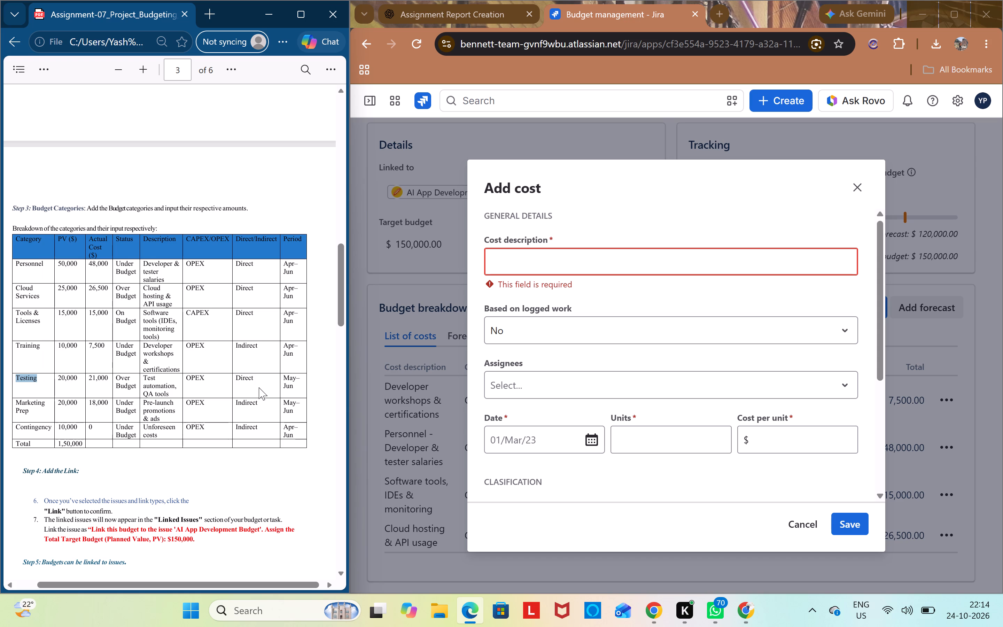
key(ctrl+v)
key(ctrl+c)
scroll(709, 344, down, 5)
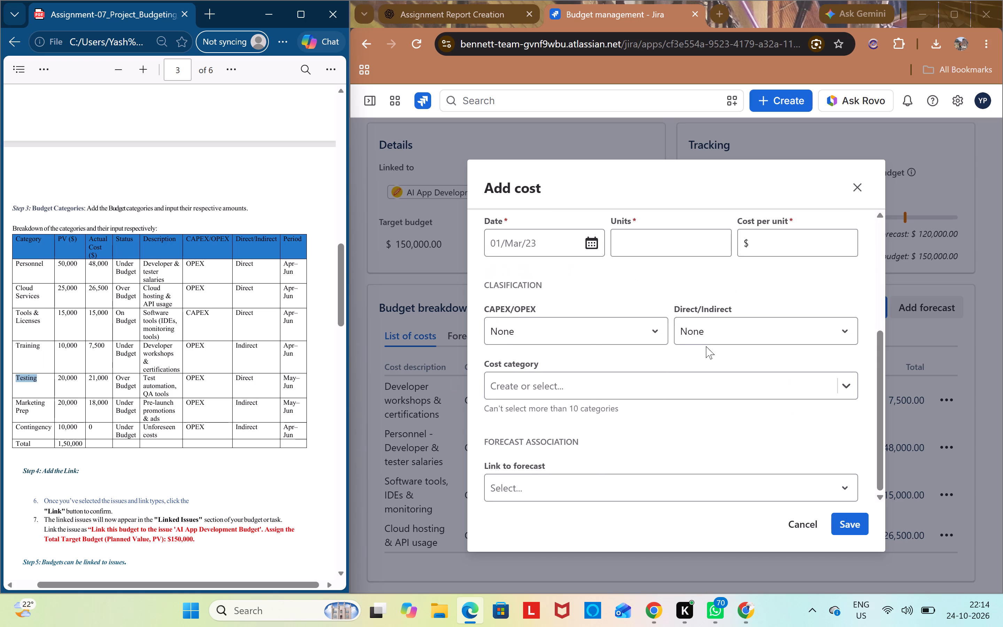
click(655, 389)
key(ctrl+v)
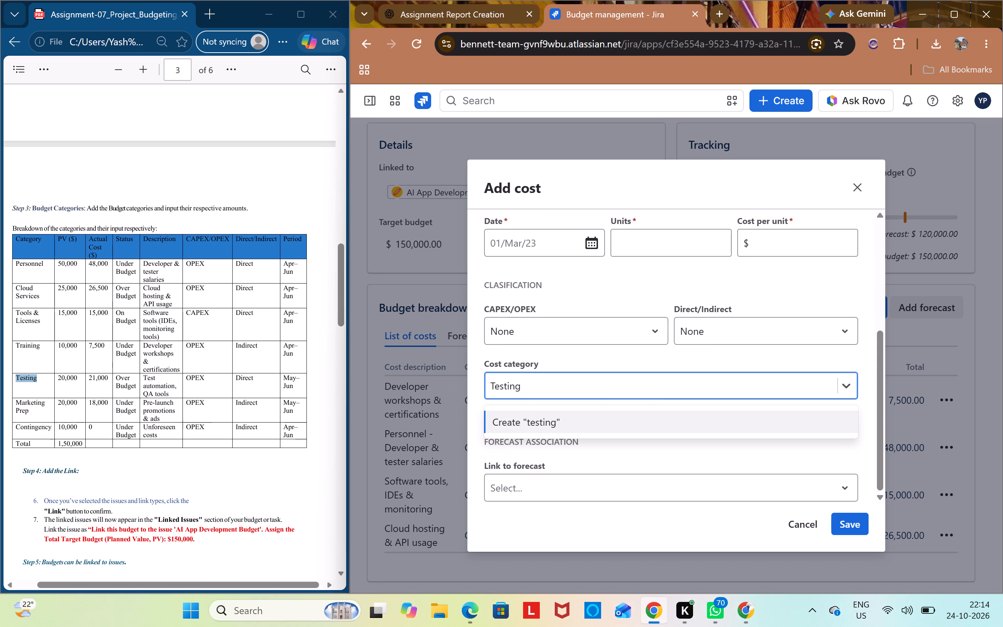
Copy the description "Test automation, QA tools" from the Testing row of the PDF's Step 3 table.
click(148, 379)
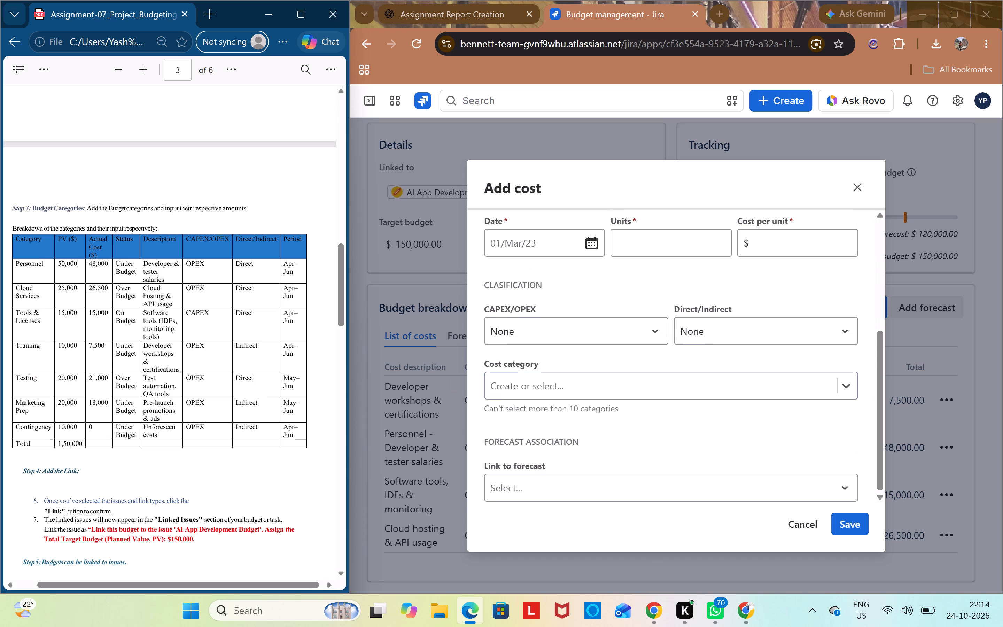
drag(145, 379, 175, 396)
click(175, 396)
drag(170, 394, 143, 376)
drag(143, 376, 143, 374)
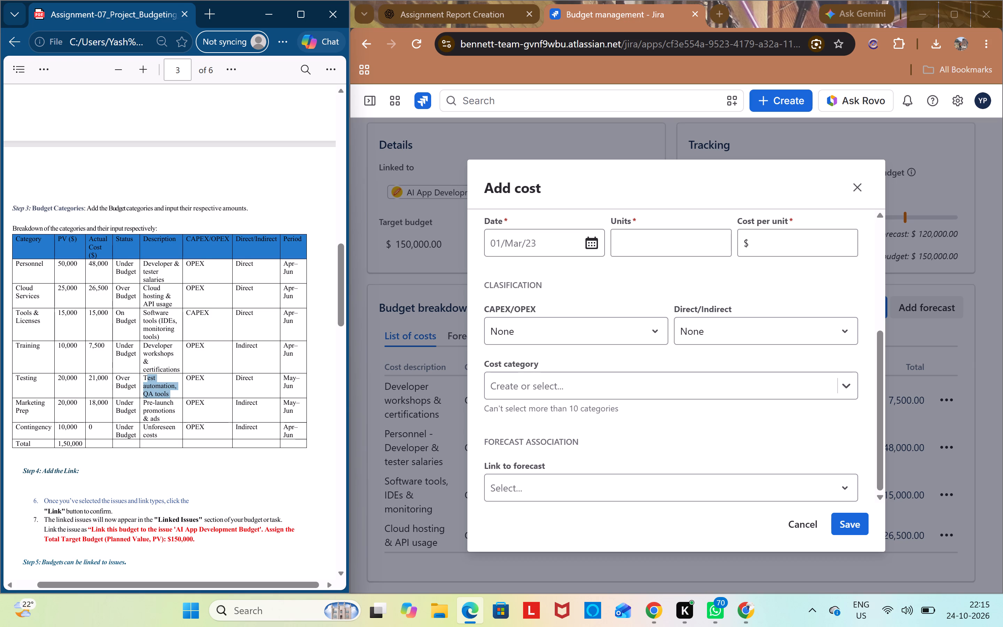
drag(143, 374, 140, 374)
click(143, 377)
drag(143, 377, 164, 388)
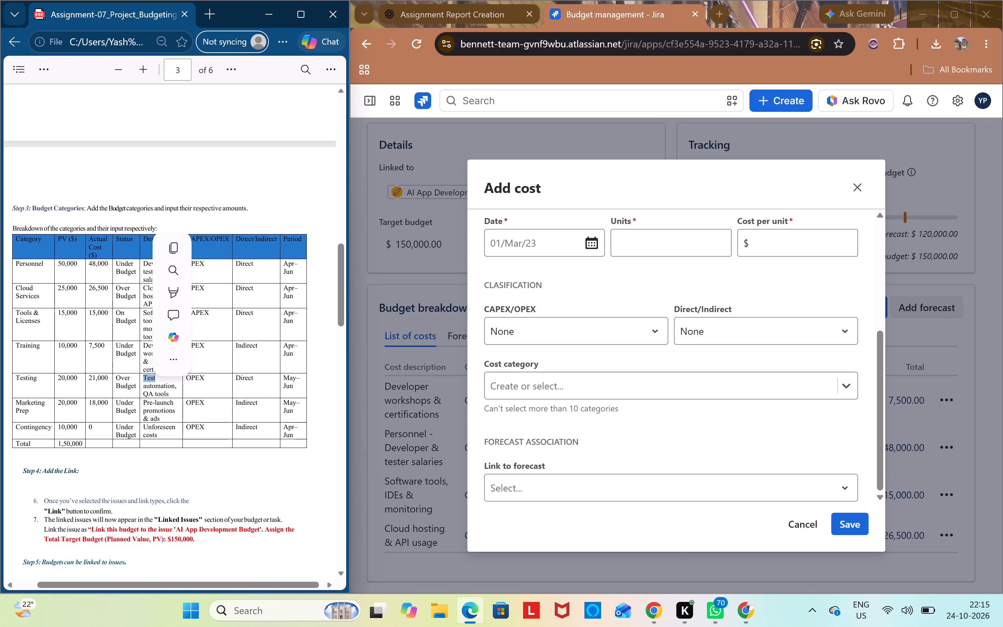
drag(164, 388, 169, 395)
click(169, 394)
drag(142, 381, 147, 382)
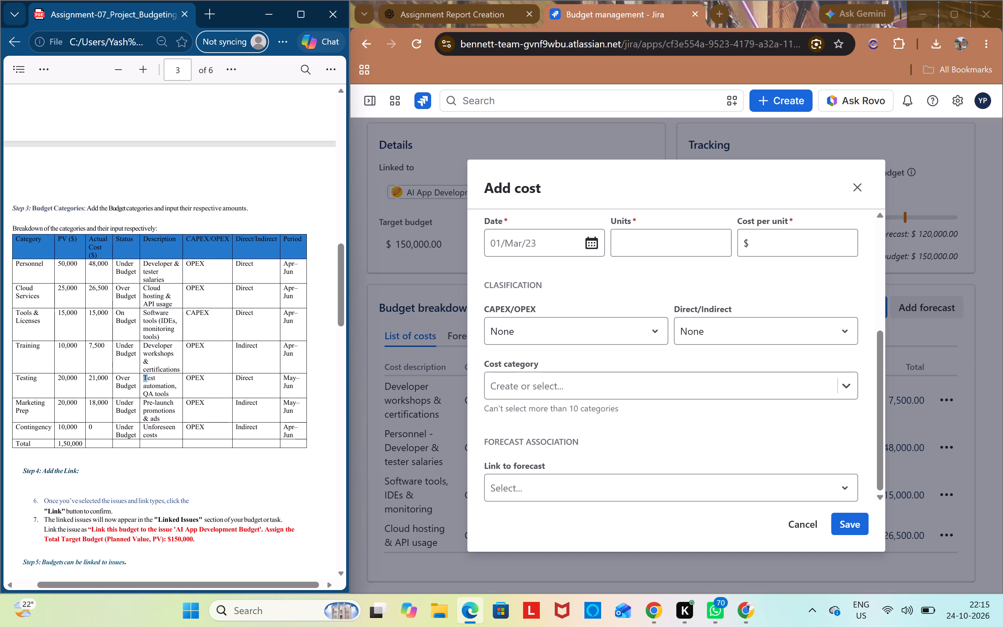
drag(147, 382, 169, 393)
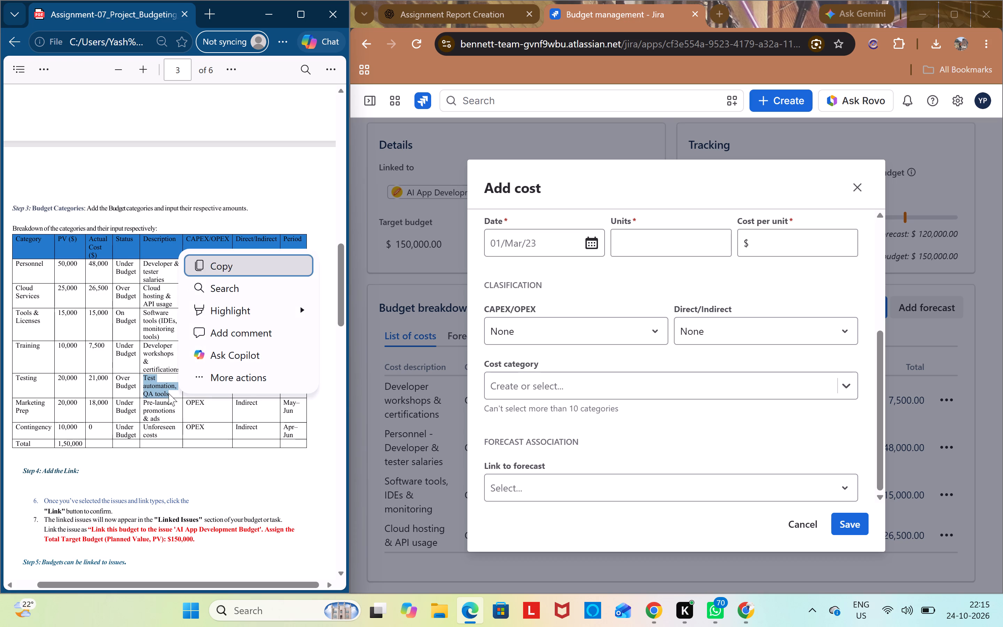
key(ctrl+c)
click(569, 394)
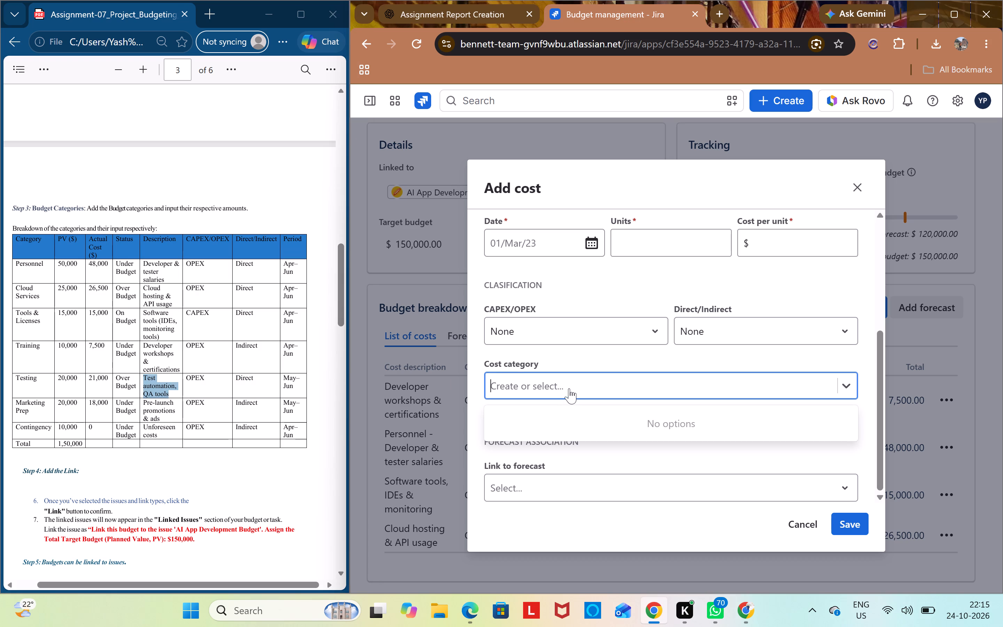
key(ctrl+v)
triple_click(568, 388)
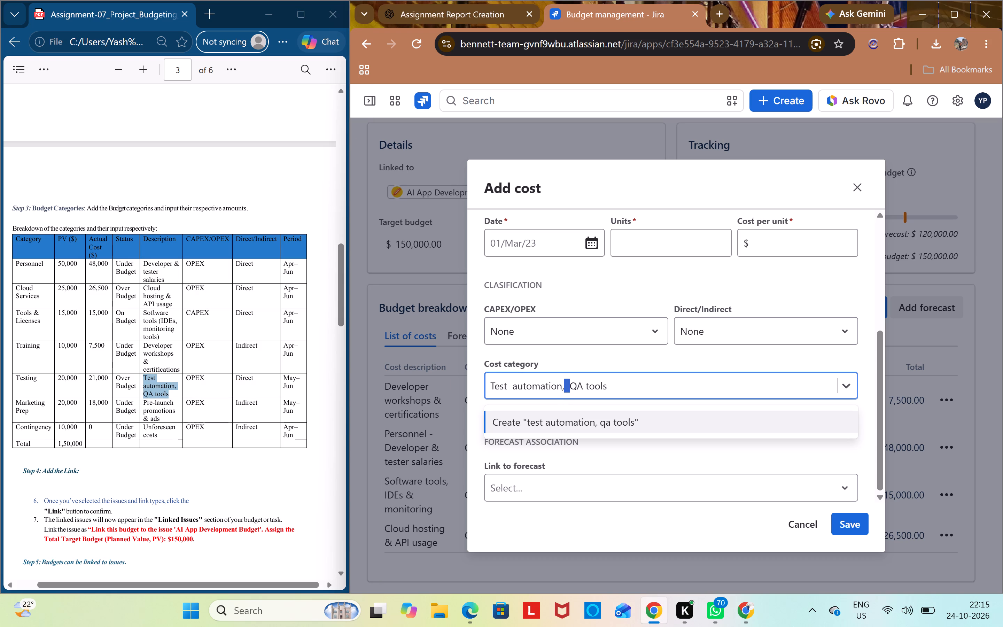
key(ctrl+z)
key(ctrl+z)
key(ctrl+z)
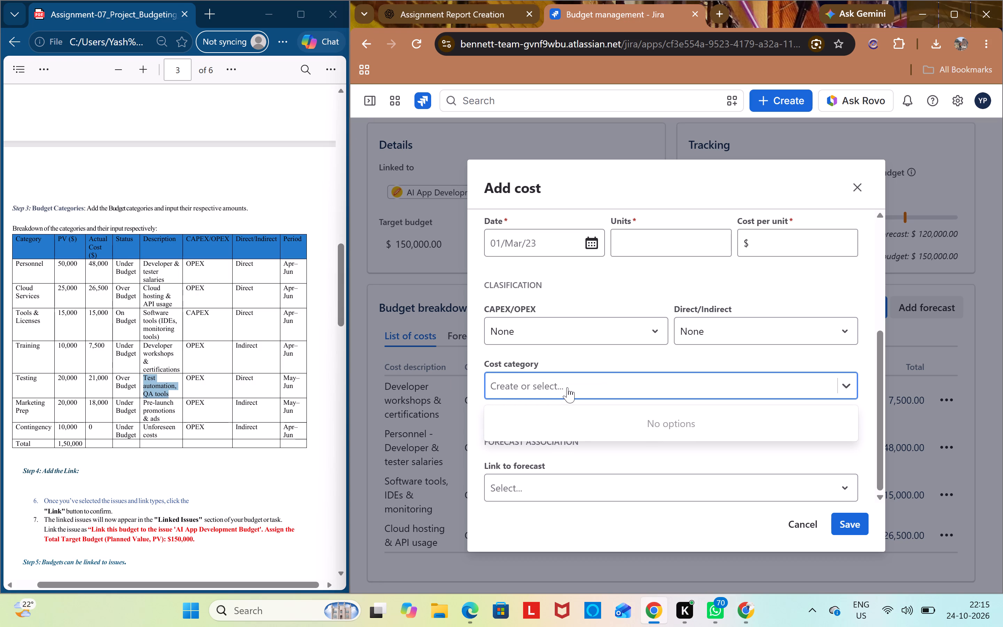
Enter the copied "Test automation, QA tools" as the cost description in Jira.
scroll(567, 387, up, 4)
click(563, 260)
key(ctrl+v)
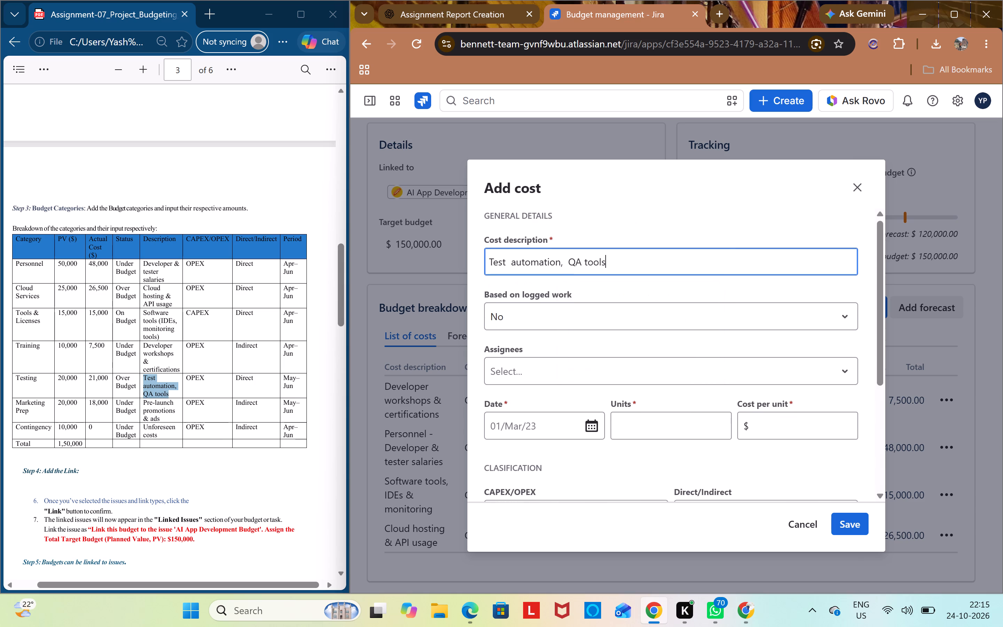
Create the cost category "testing" and classify the Testing cost as OPEX and Direct.
scroll(561, 277, down, 4)
click(558, 386)
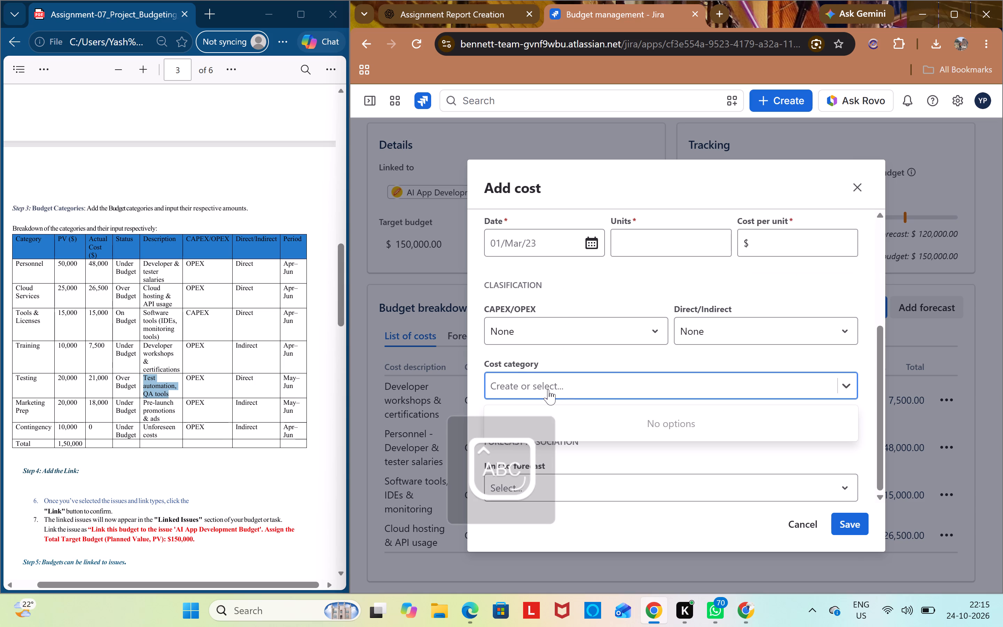
text(esting)
click(717, 426)
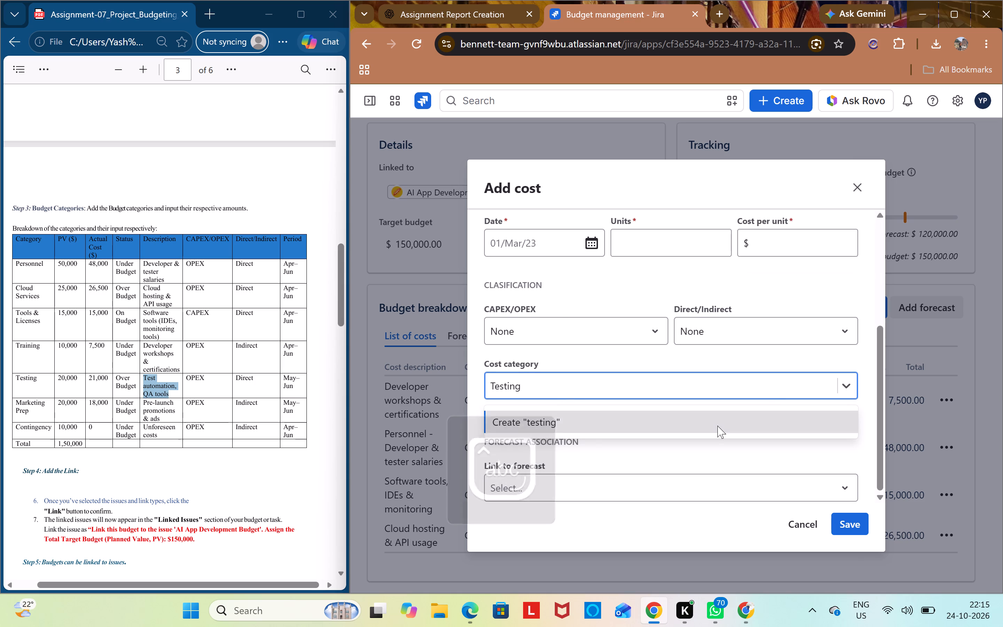
click(626, 322)
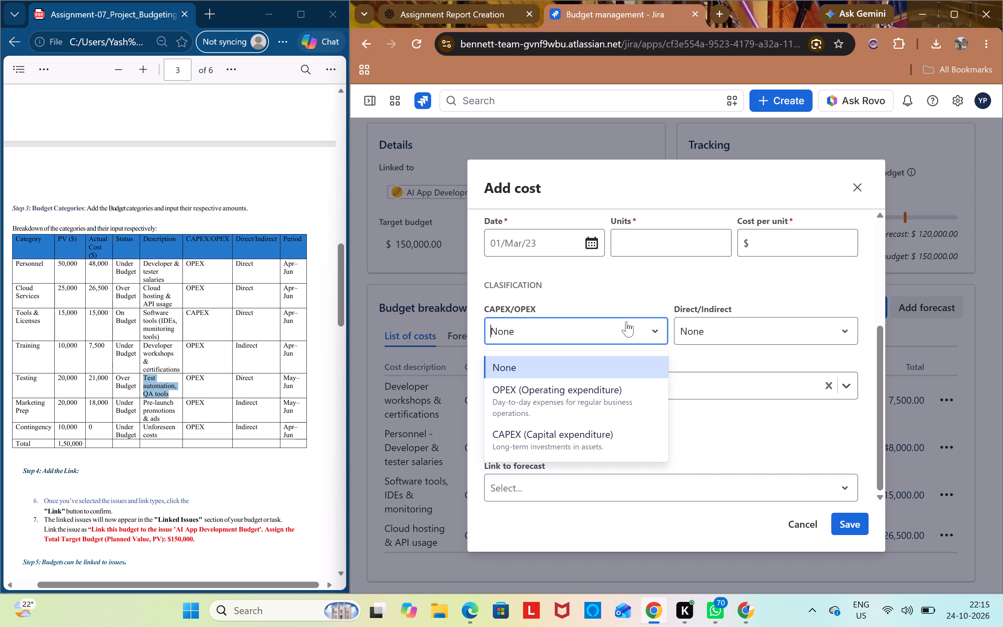
click(630, 410)
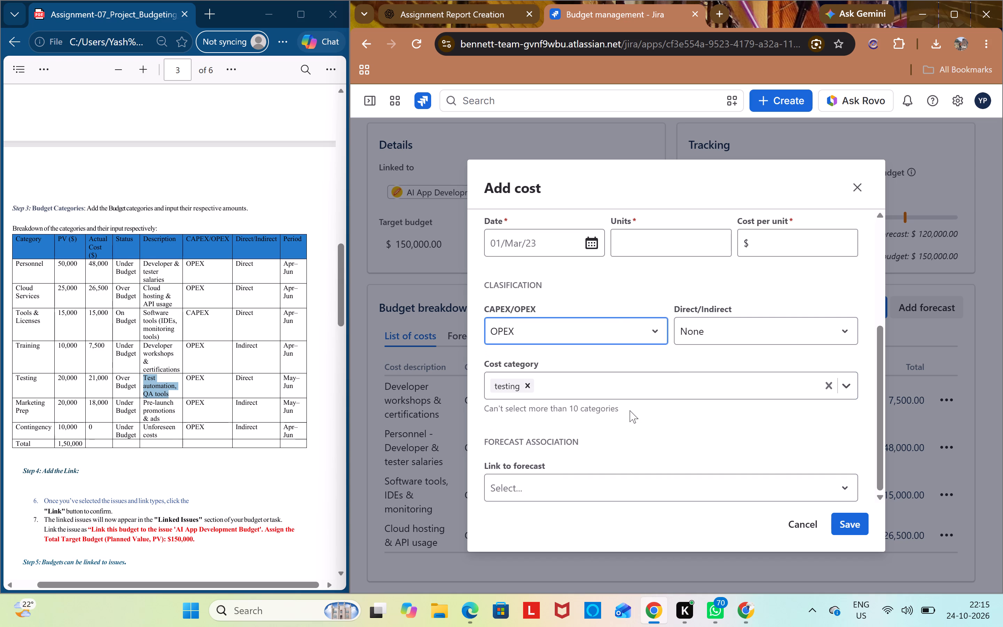
click(790, 342)
click(754, 398)
Assign the Testing cost to the listed team member, date it 24/Oct/26, and set 1 unit at $21,000 per unit.
scroll(689, 359, up, 2)
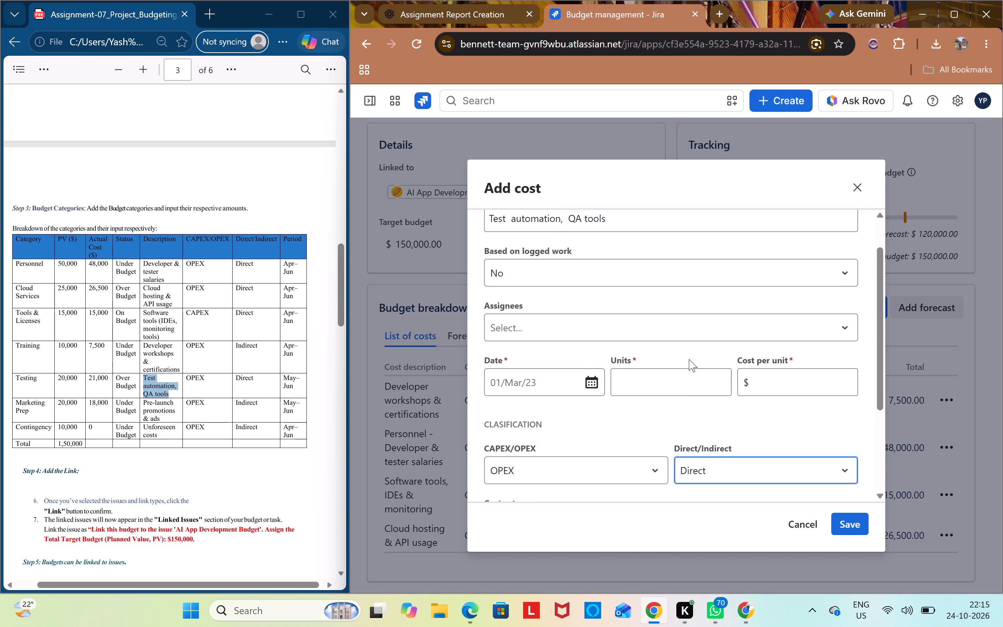
click(570, 326)
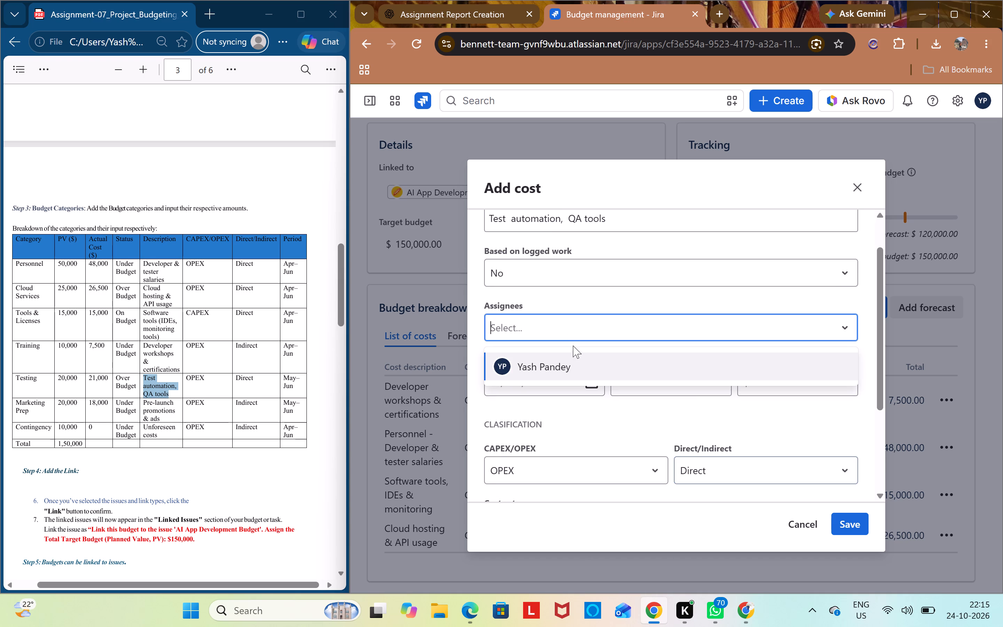
click(574, 365)
click(586, 377)
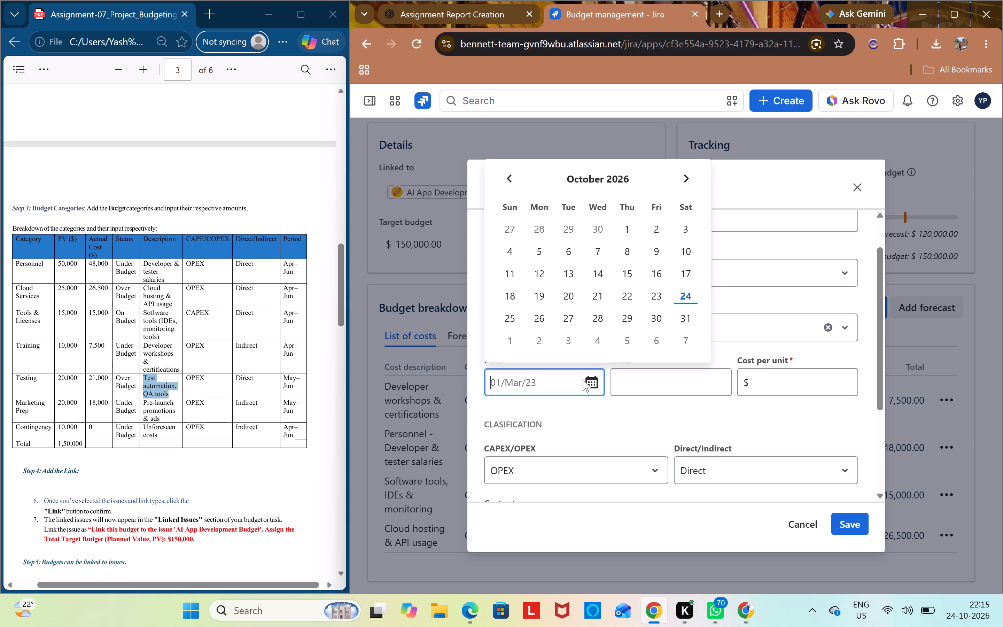
click(689, 300)
click(681, 371)
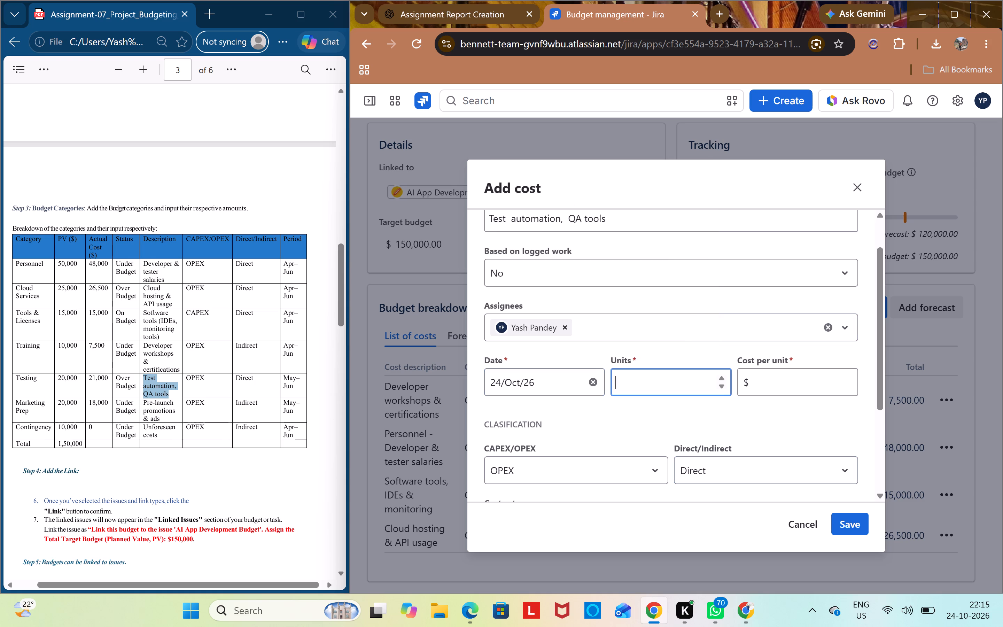
key(1)
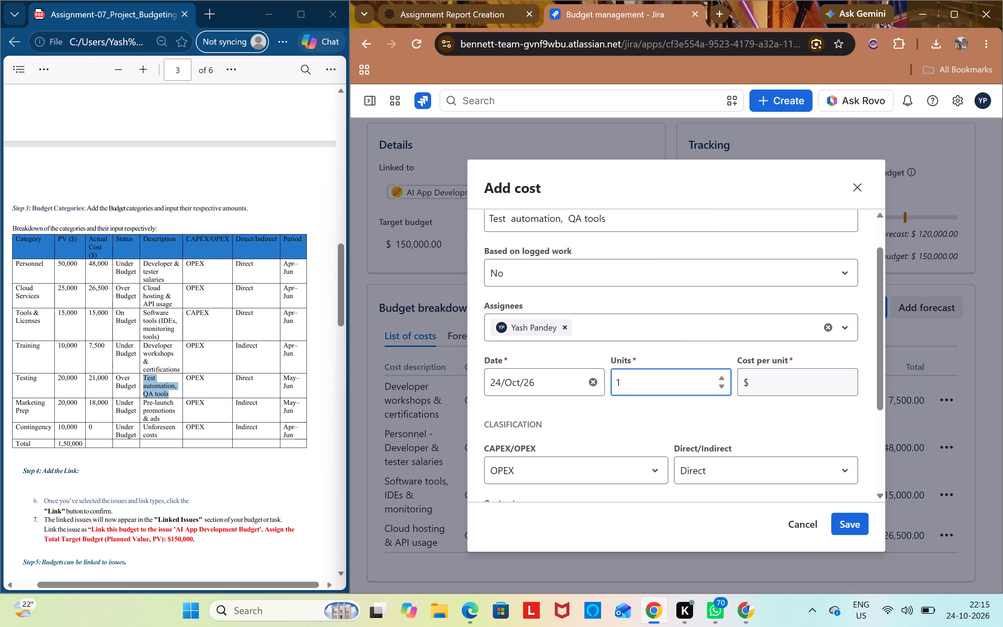
click(773, 389)
key(2)
key(1)
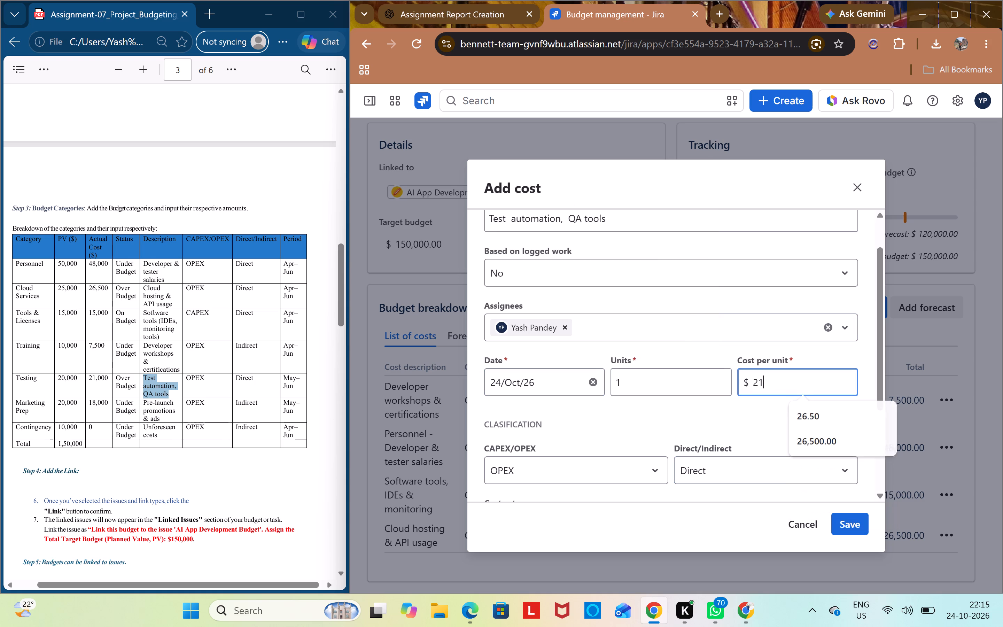
text(000)
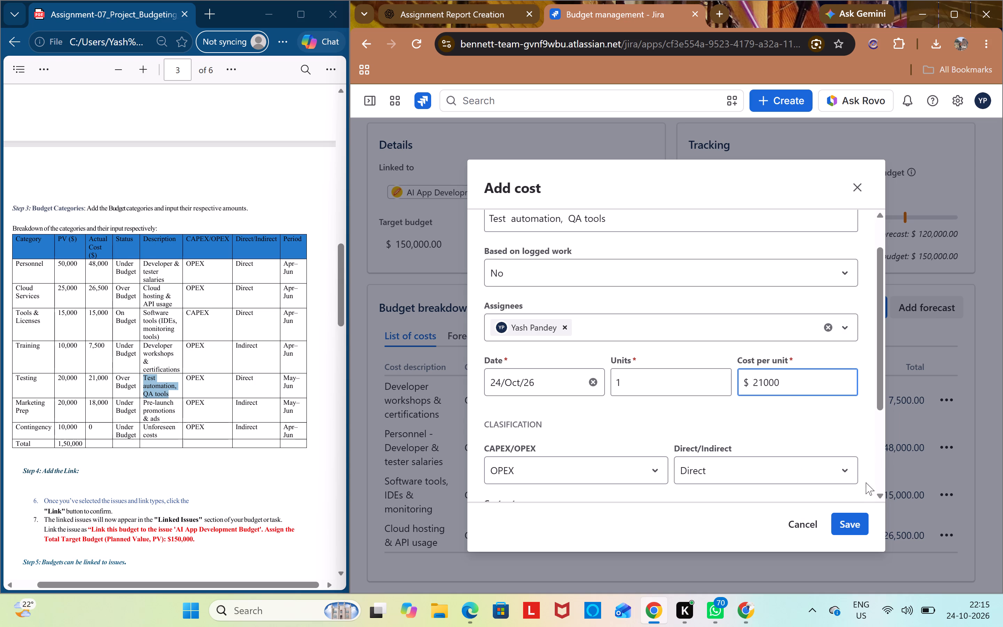
Save the Testing cost, review the list of costs, and dismiss the notification.
click(846, 519)
scroll(800, 460, down, 4)
scroll(783, 453, up, 3)
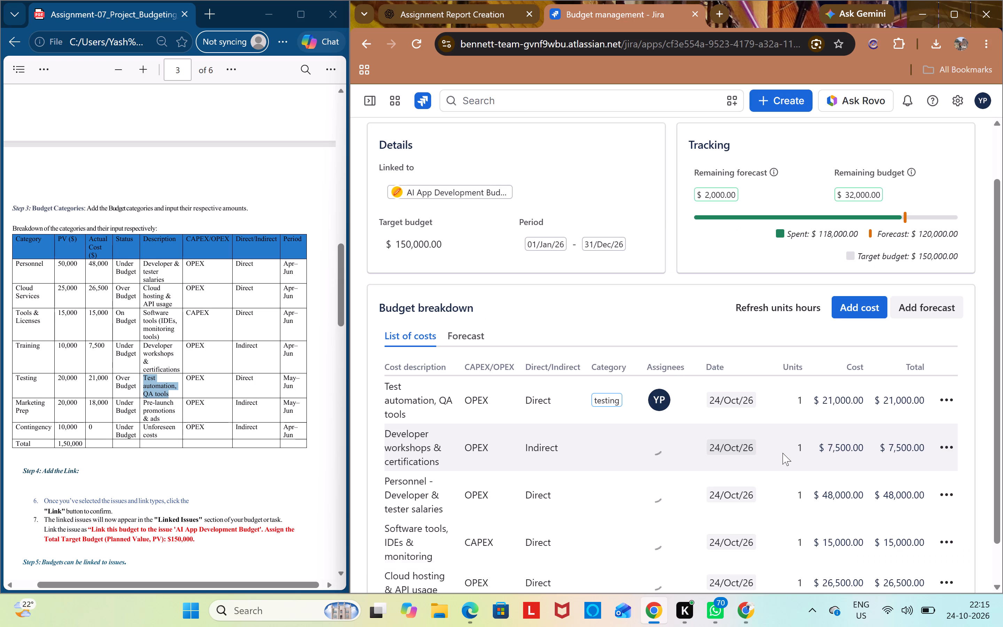
scroll(783, 453, up, 1)
scroll(783, 453, down, 6)
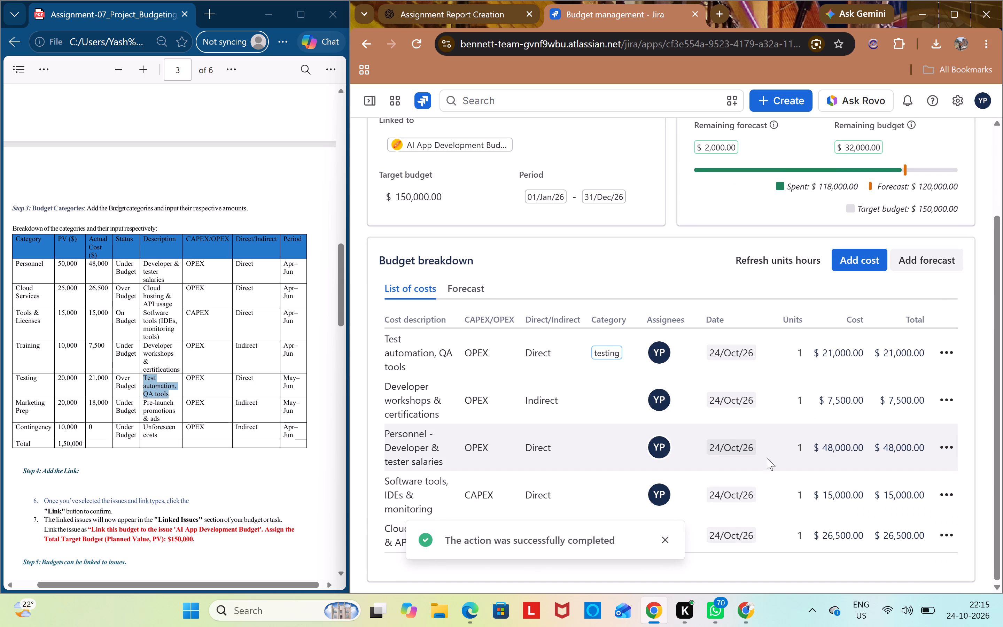
click(671, 538)
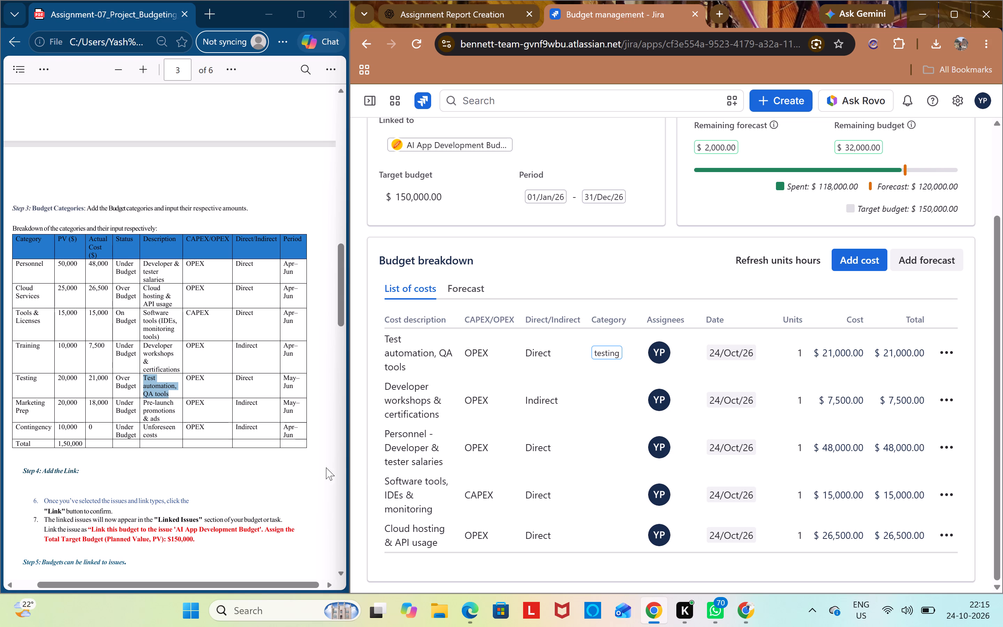
Start another budget cost with the description "Pre-launch promotions & ads" copied from the PDF table's Marketing Prep row.
drag(145, 402, 166, 422)
click(158, 406)
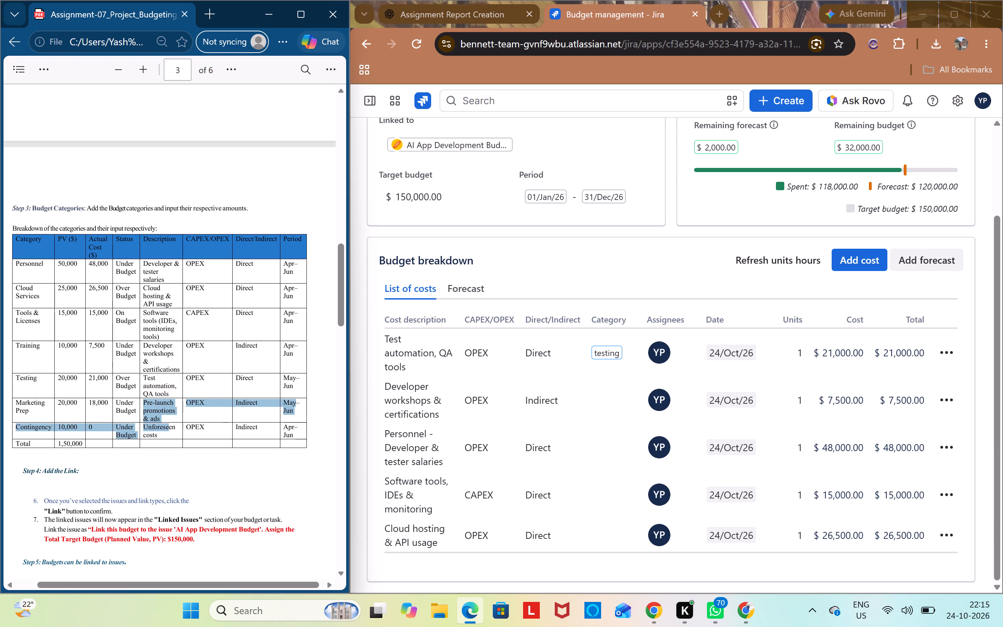
drag(144, 404, 164, 420)
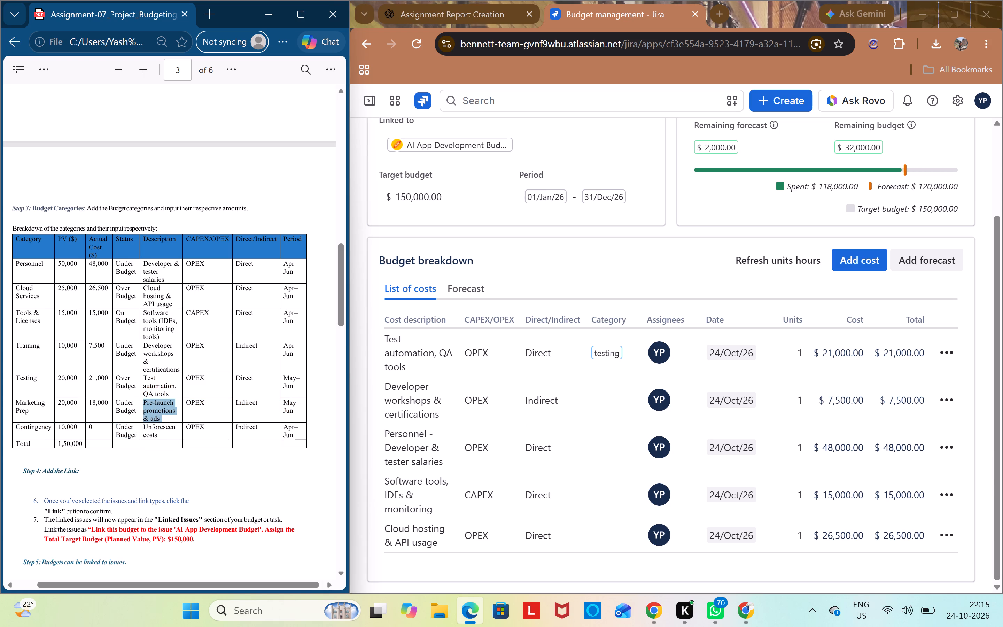
drag(164, 420, 163, 419)
key(ctrl+c)
click(868, 251)
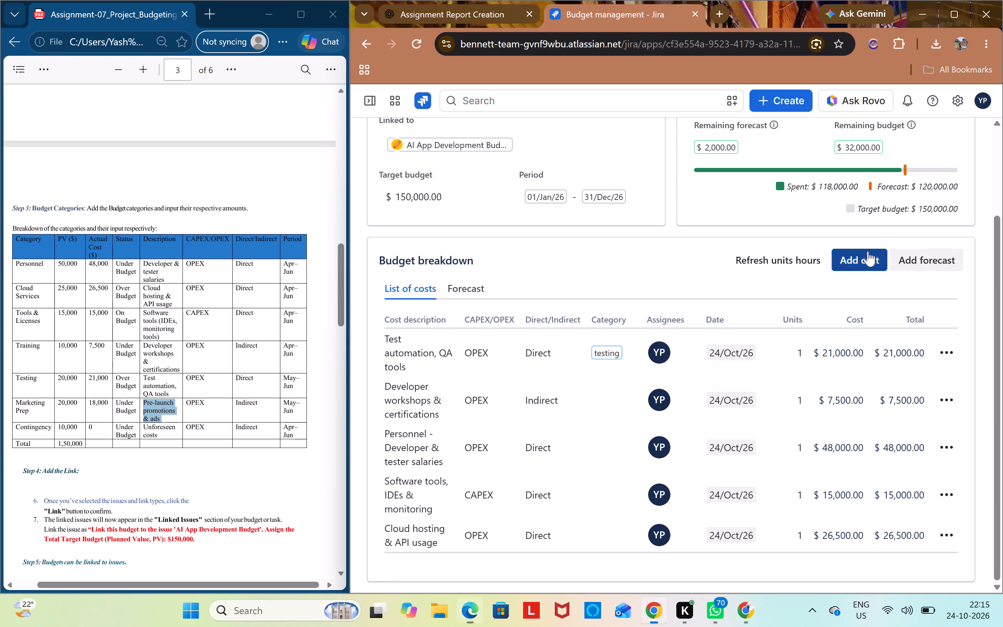
scroll(611, 349, down, 1)
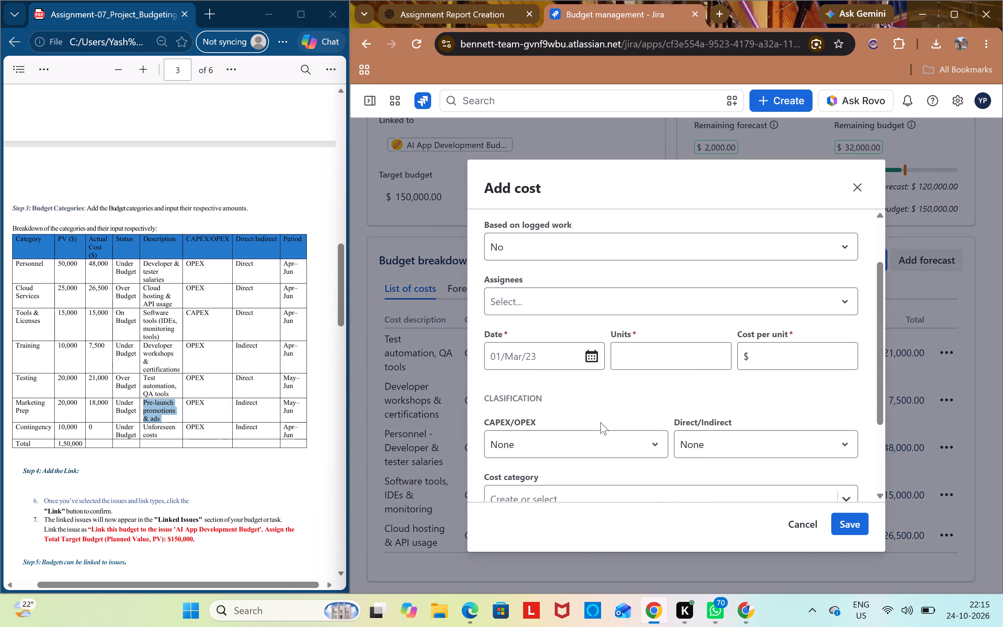
scroll(600, 422, up, 4)
key(ctrl+v)
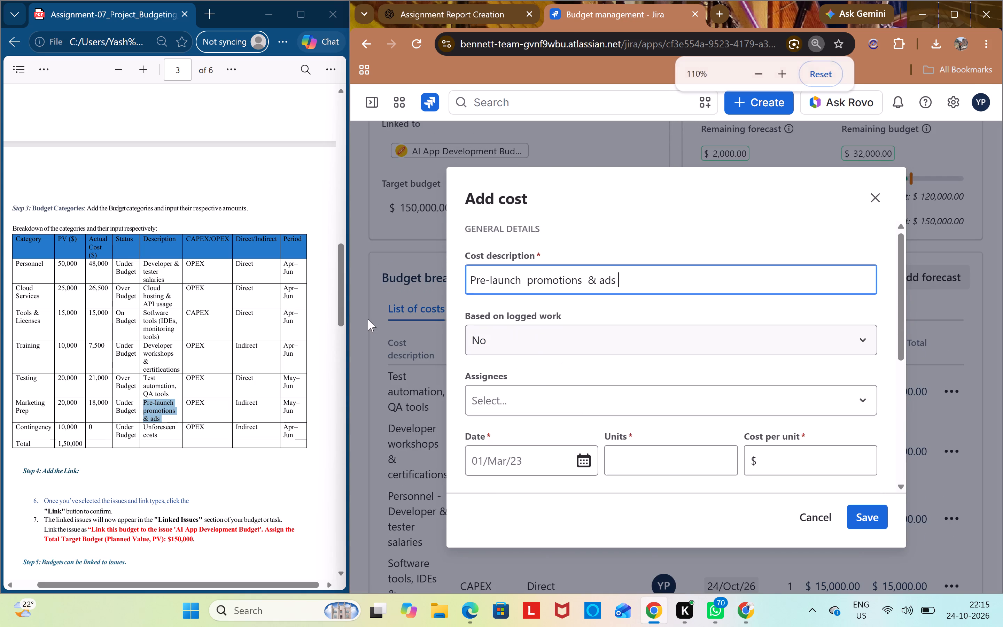
Copy "Marketing Prep" from the PDF's Step 3 table into the new cost's cost category.
drag(14, 401, 37, 413)
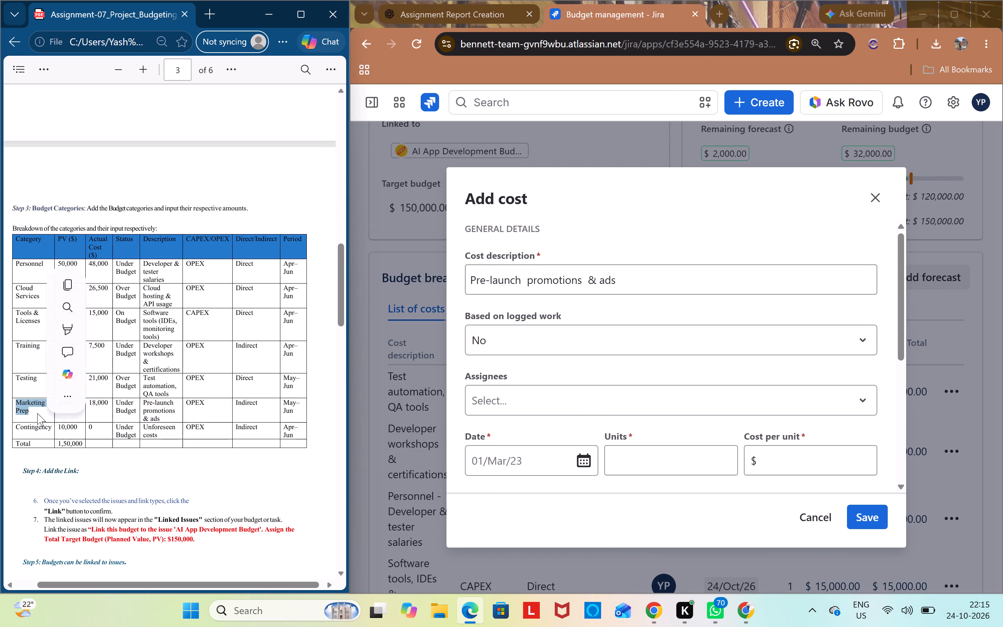
key(ctrl+c)
scroll(609, 342, down, 6)
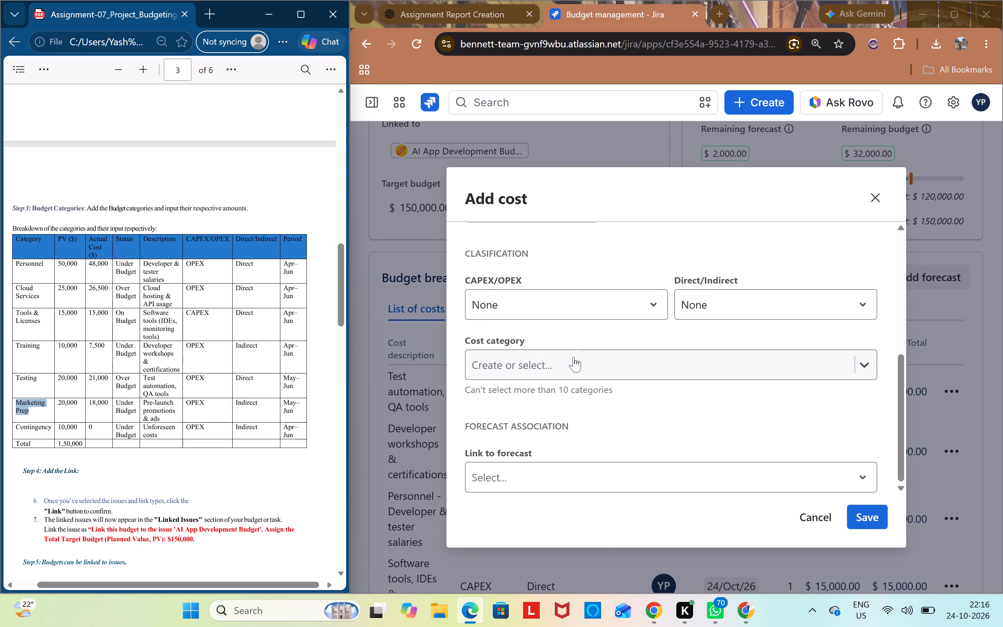
click(545, 380)
click(545, 376)
key(ctrl+v)
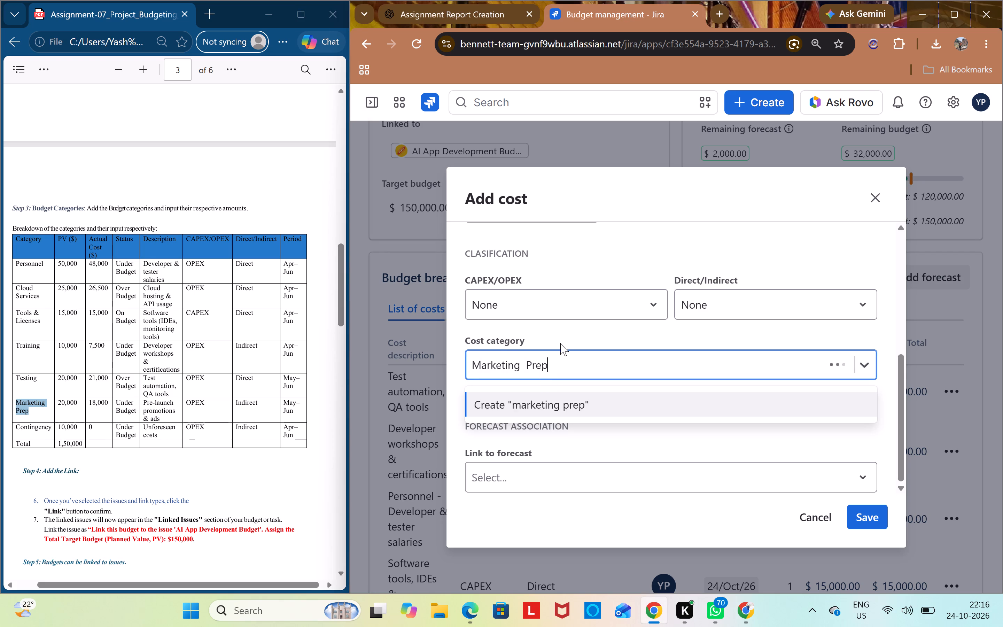
Assign the Marketing Prep cost to the listed team member, date it 24/Oct/26, and set 1 unit at $18,000 per unit.
scroll(562, 342, up, 4)
click(584, 405)
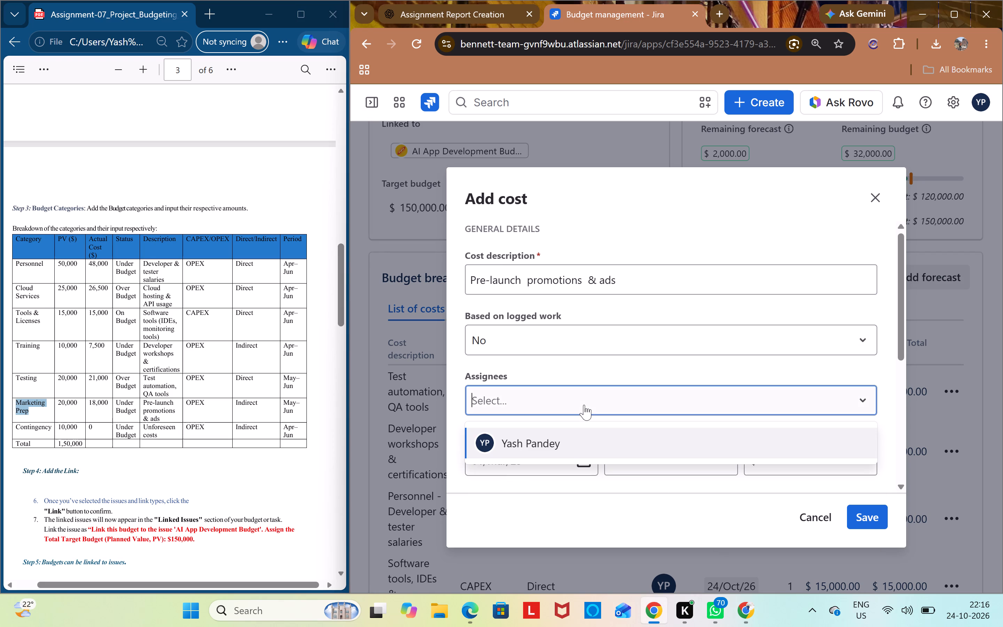
click(580, 439)
click(576, 457)
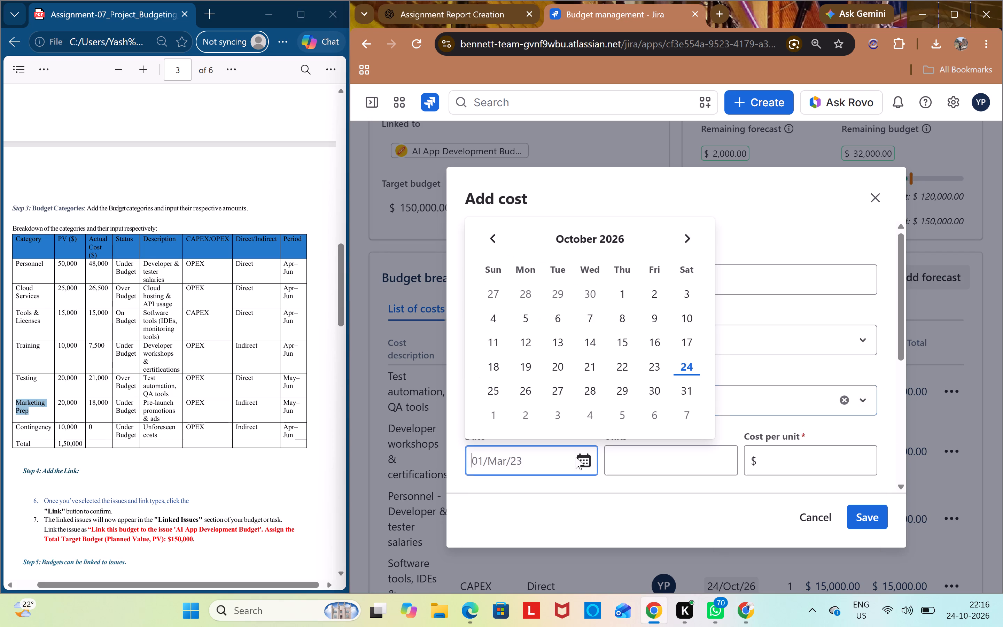
click(686, 372)
click(682, 449)
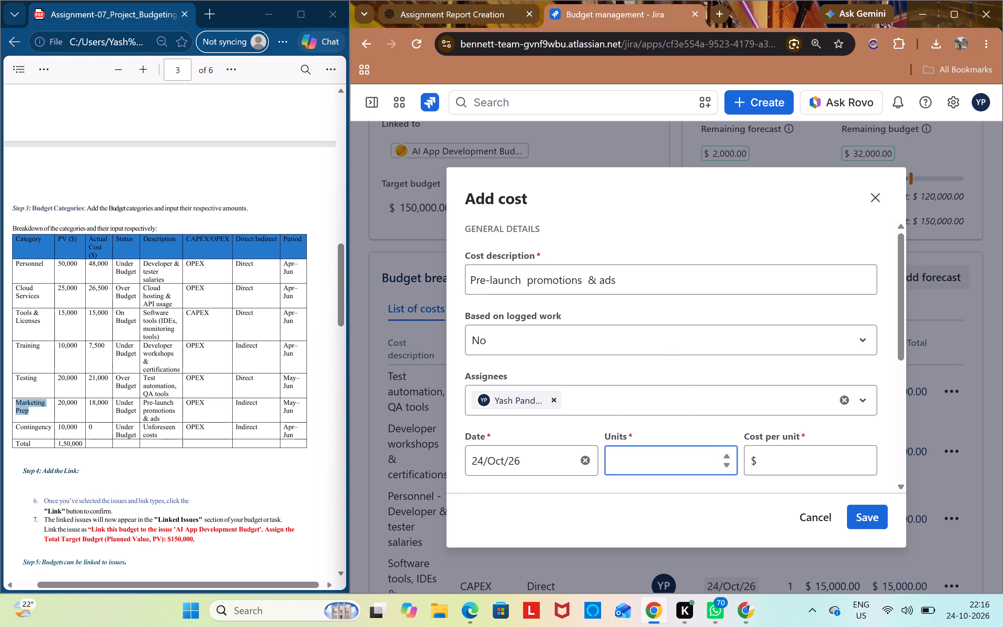
key(1)
click(781, 457)
key(1)
key(8)
text(000)
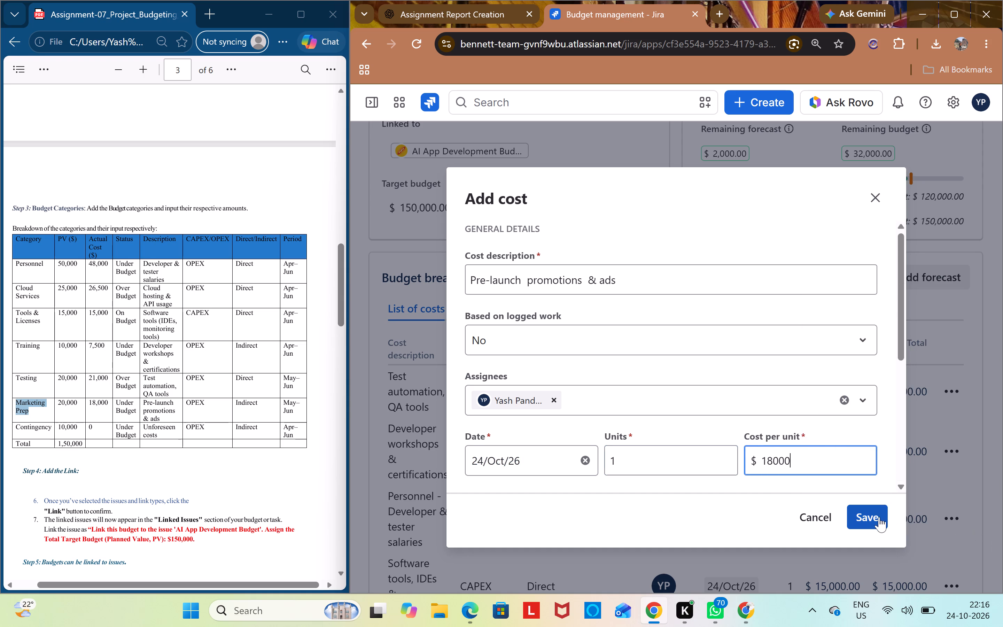
Classify the Marketing Prep cost as OPEX and Indirect, and create "marketing prep" as its cost category.
scroll(845, 467, down, 5)
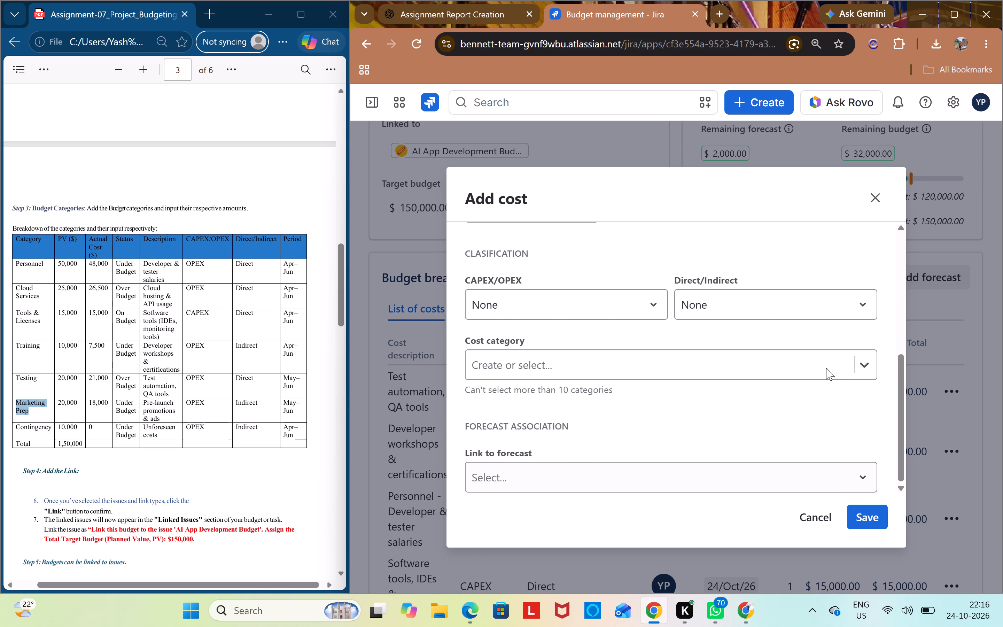
click(642, 309)
click(637, 371)
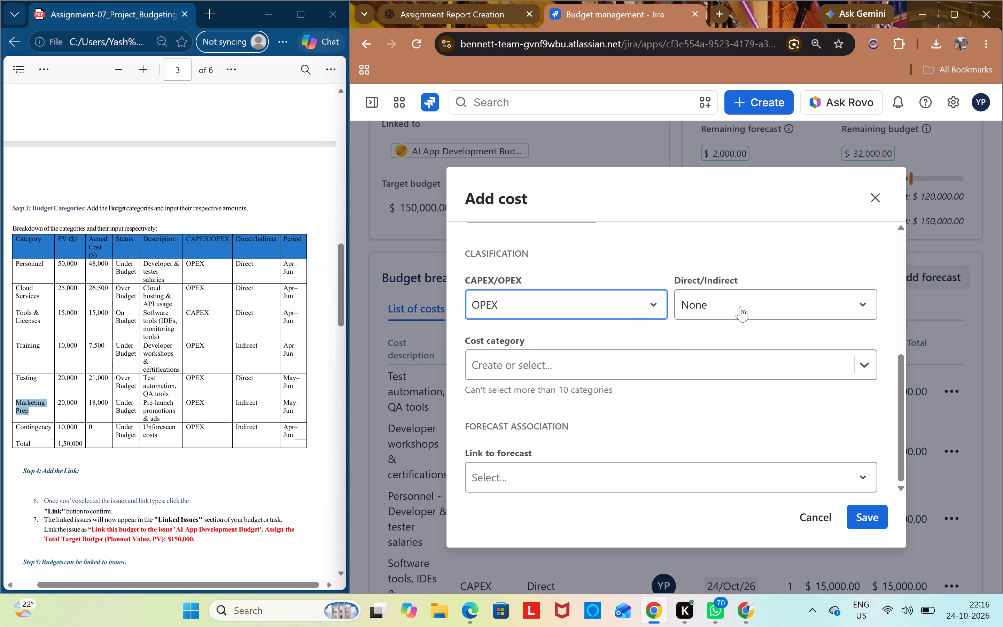
click(741, 307)
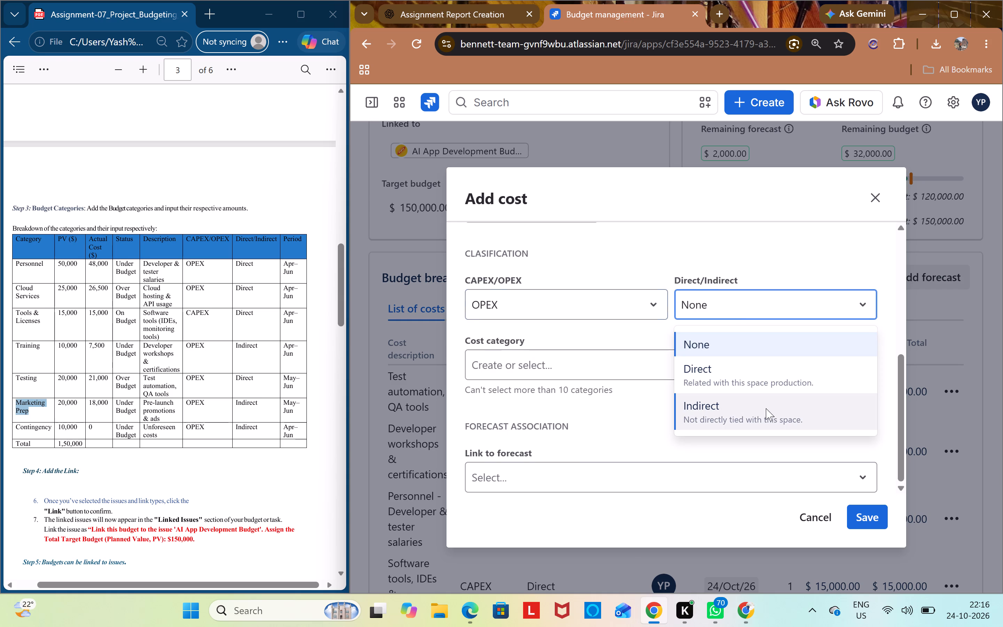
click(766, 408)
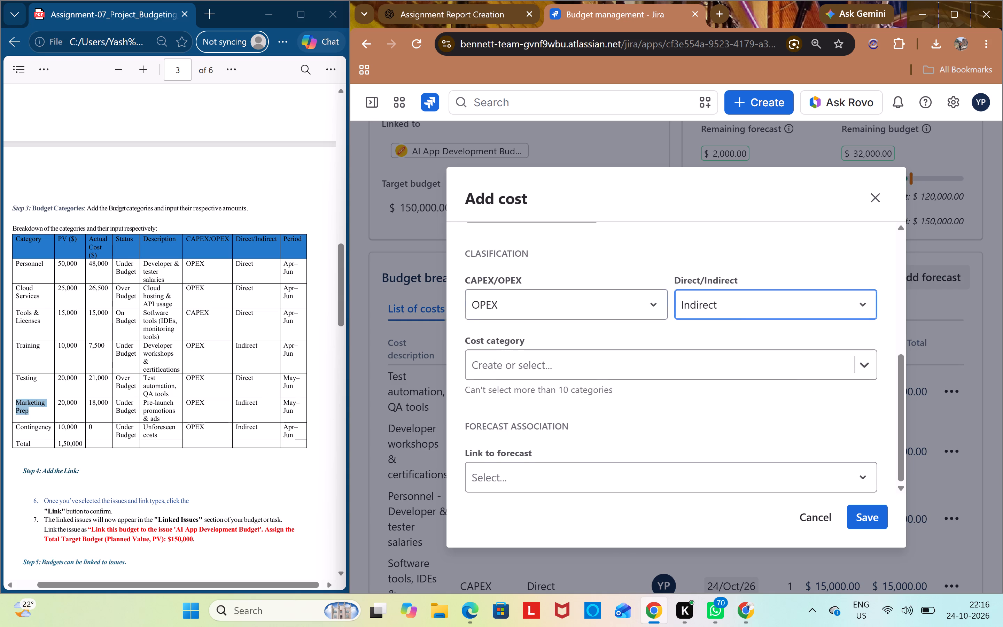
scroll(590, 356, up, 4)
scroll(590, 356, down, 5)
click(579, 361)
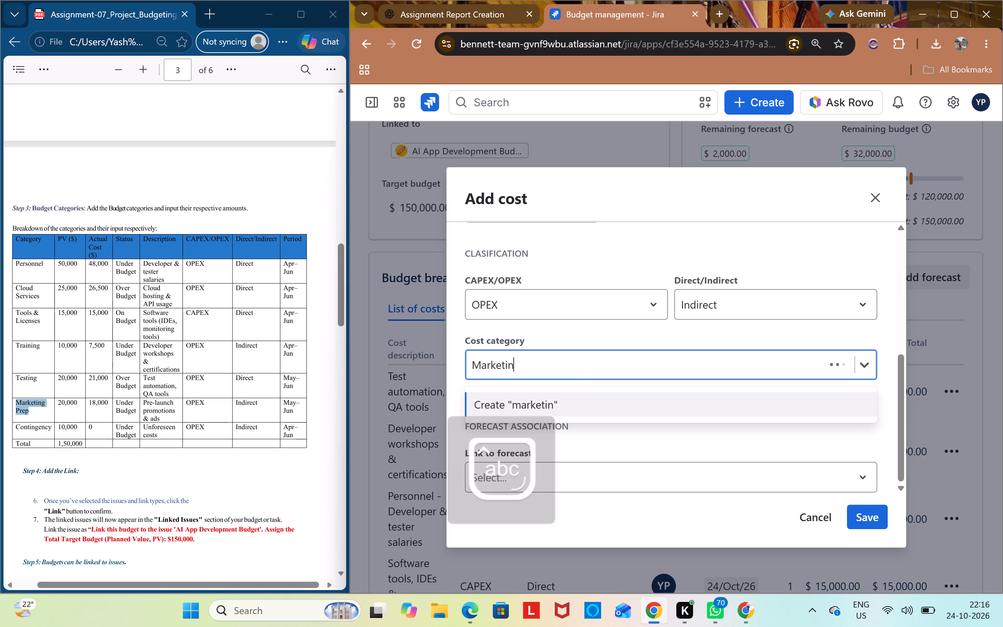
text(rep)
click(652, 409)
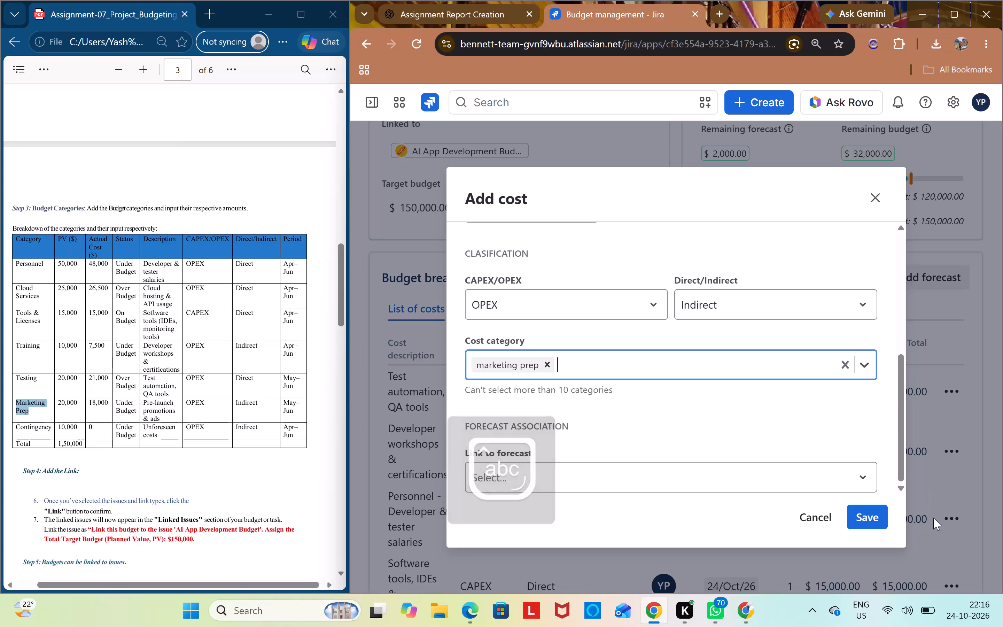
Save the Marketing Prep cost and review the list of costs.
click(874, 517)
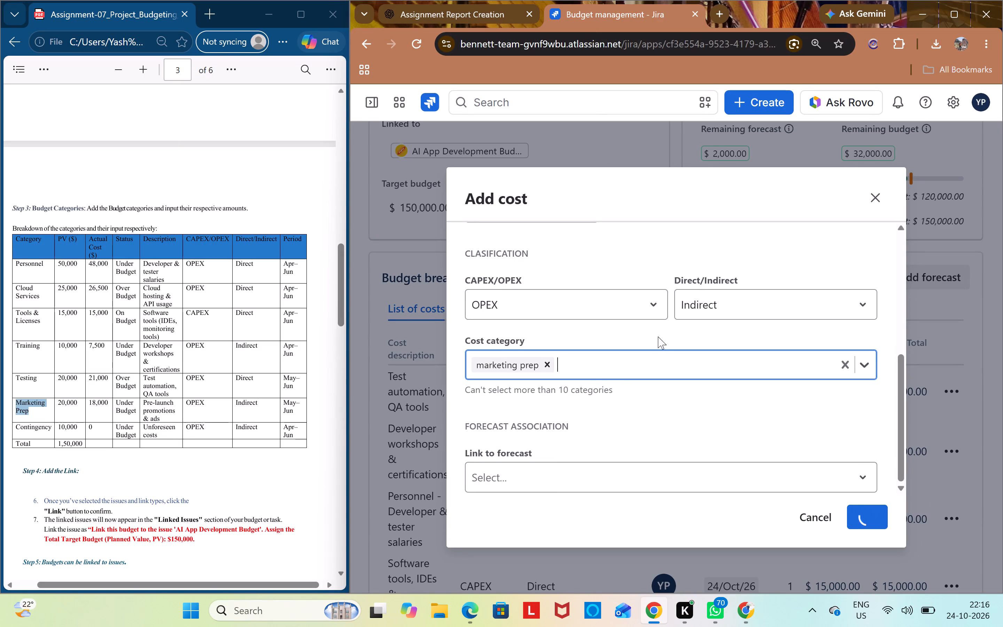
scroll(664, 332, down, 4)
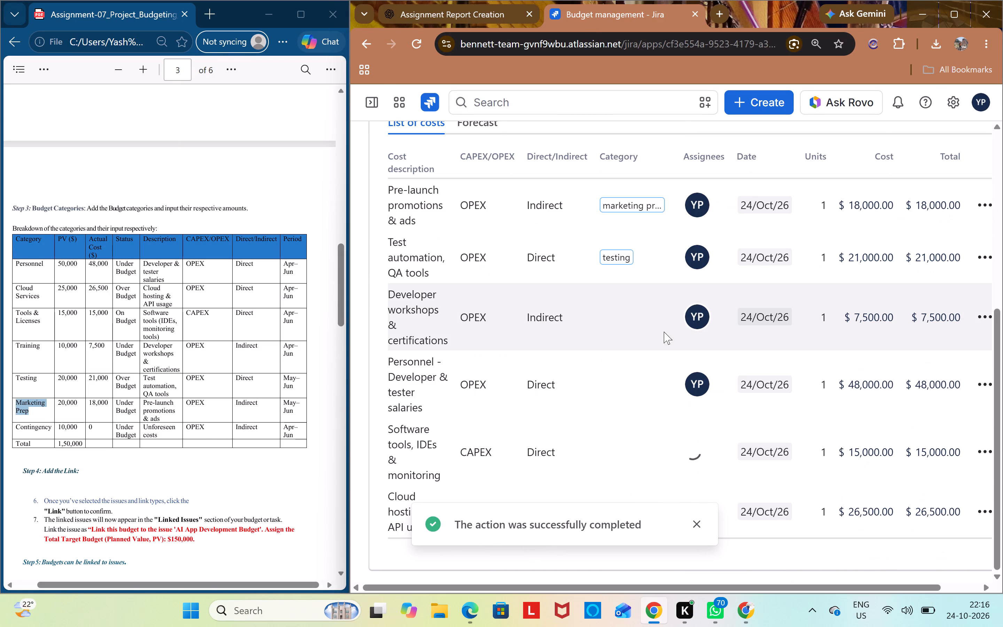
Start another budget cost and create its cost category "contingency" from the name copied out of the PDF's Step 3 table.
scroll(667, 383, up, 3)
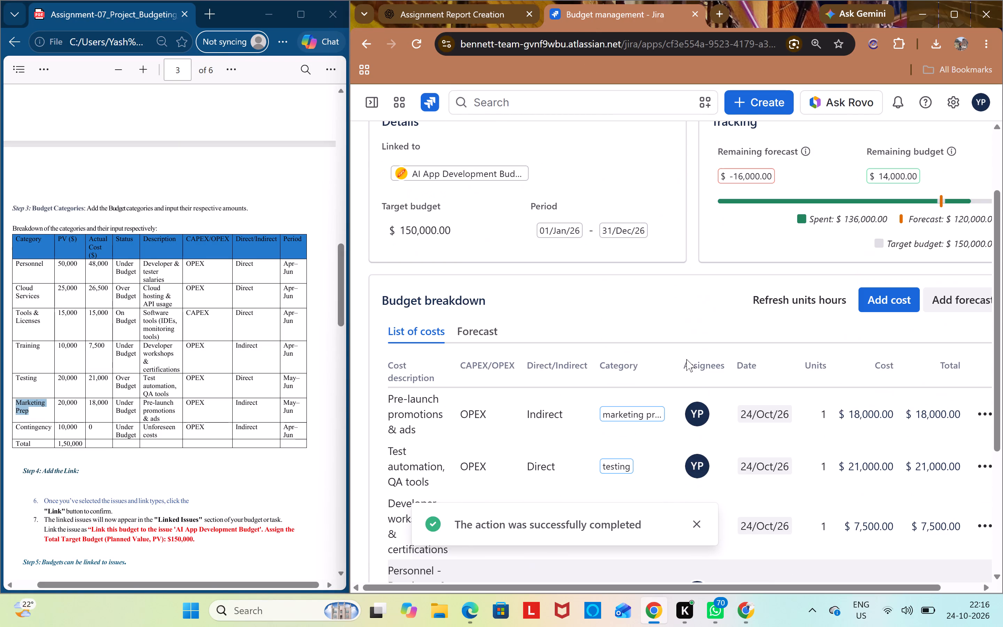
click(879, 301)
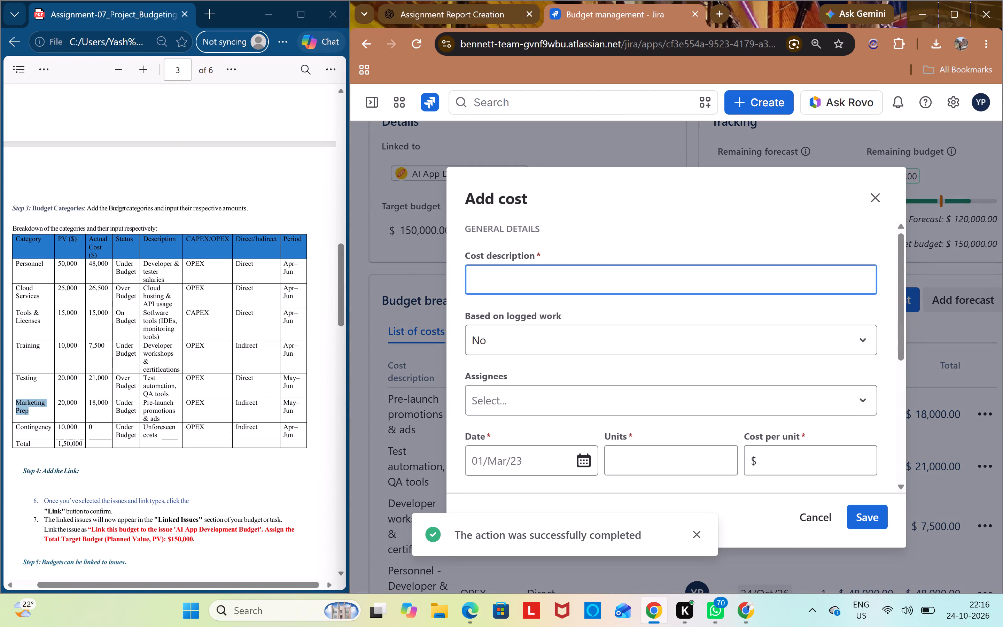
double_click(29, 431)
key(ctrl+c)
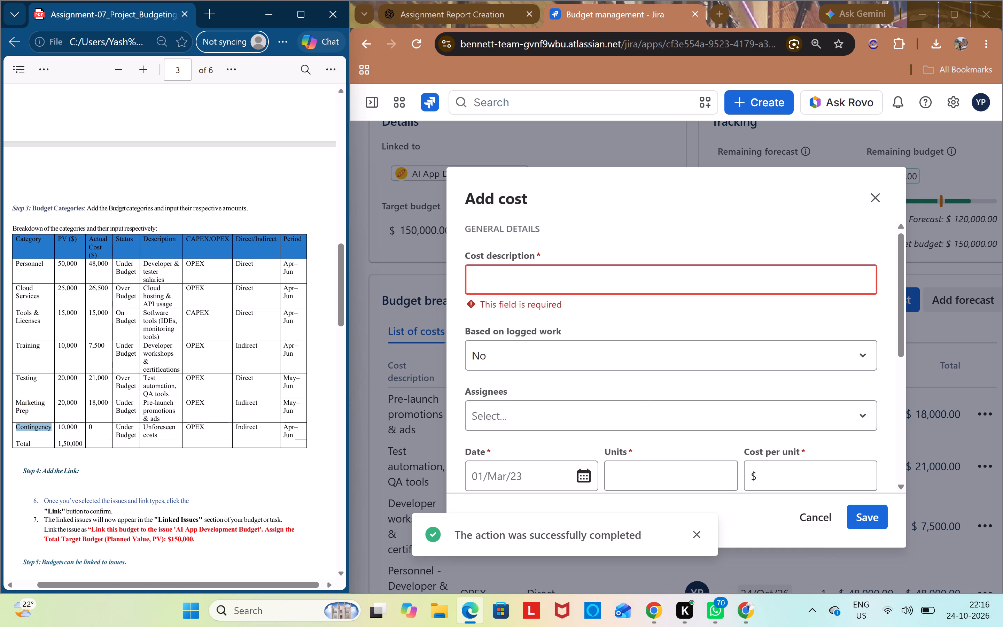
scroll(546, 308, down, 5)
click(542, 365)
key(ctrl+v)
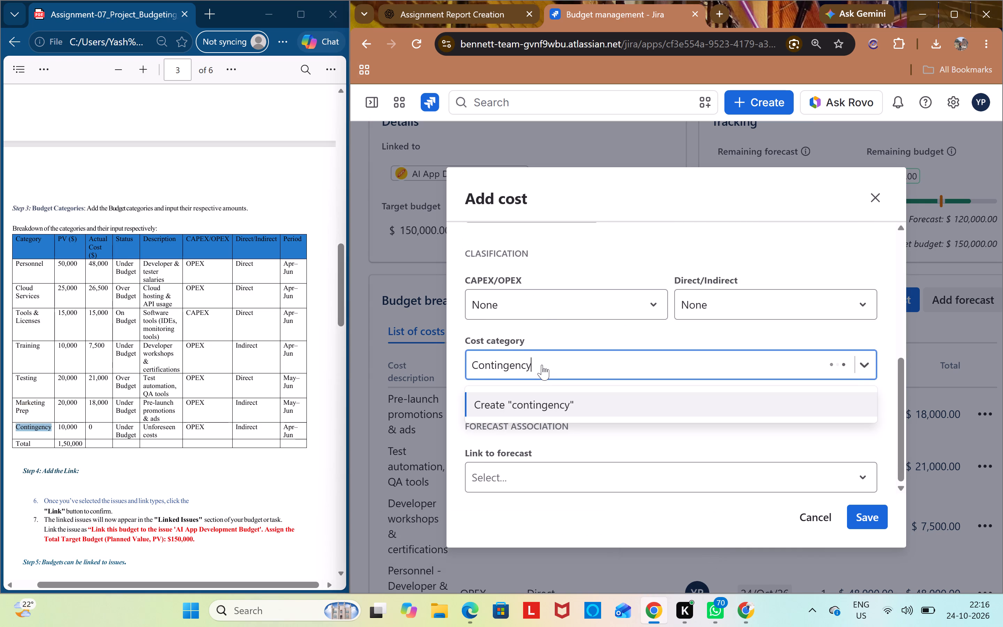
click(567, 401)
Copy "Unforeseen costs" from the PDF table's Contingency row into the new cost's description.
scroll(576, 364, up, 4)
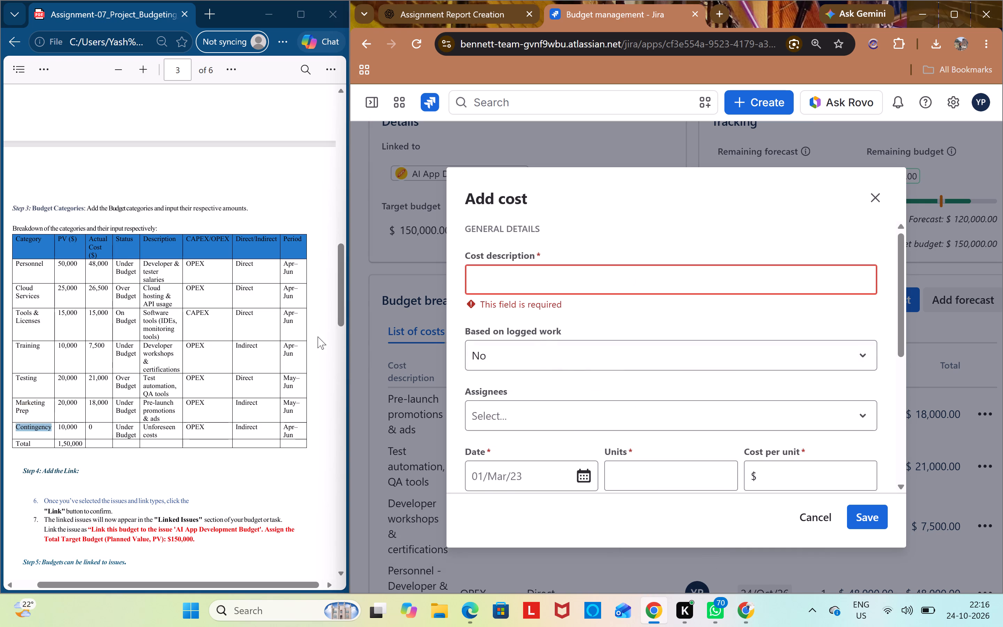
drag(144, 427, 168, 442)
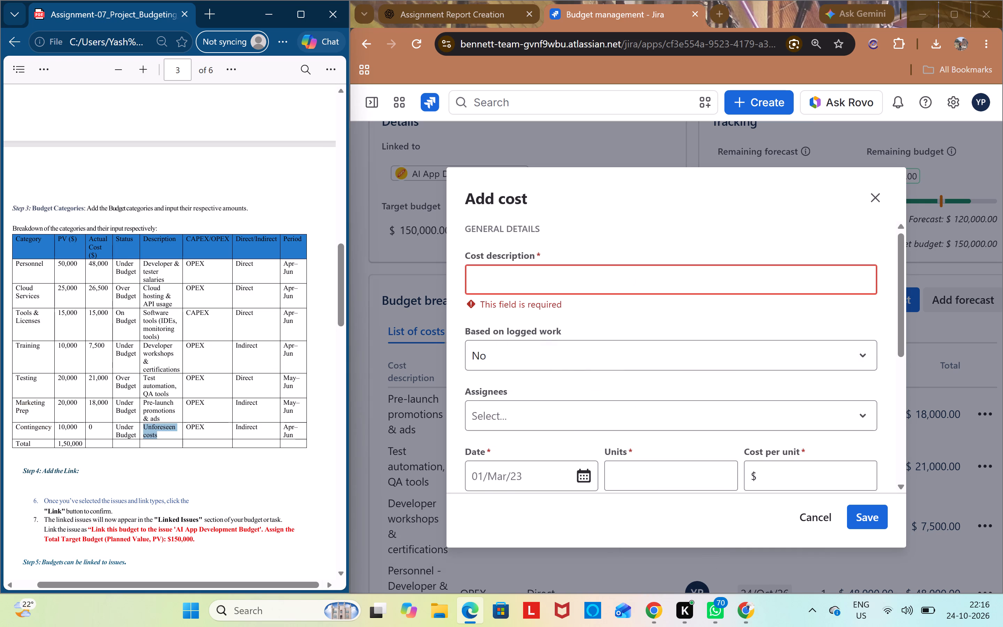
drag(168, 442, 164, 435)
click(148, 432)
drag(145, 426, 160, 435)
key(ctrl+c)
click(652, 288)
key(ctrl+v)
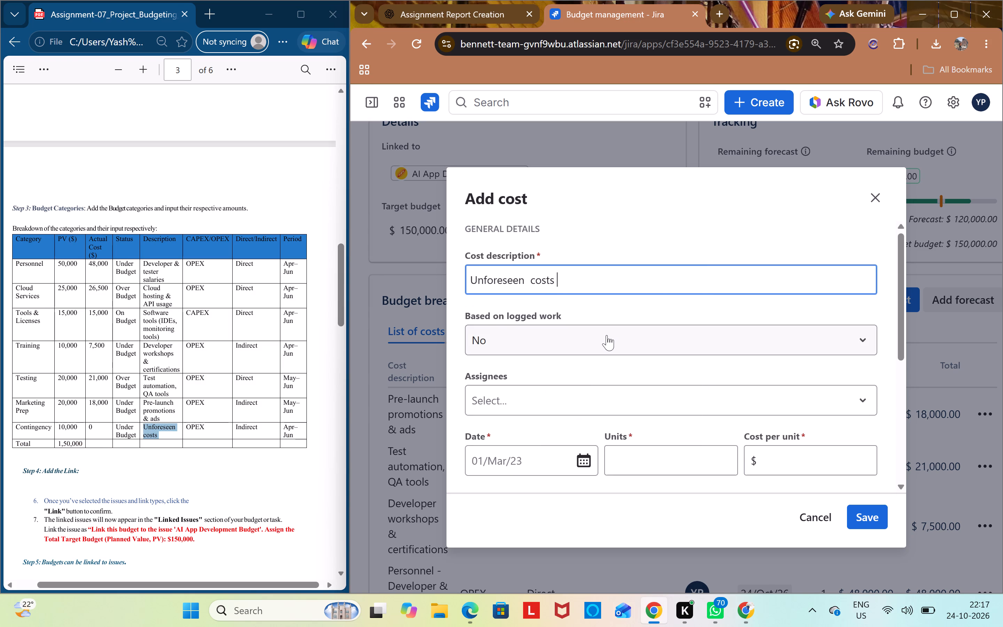
Assign the Contingency cost to the listed team member, date it 24/Oct/26, and set 1 unit at $0.00 per unit.
click(605, 392)
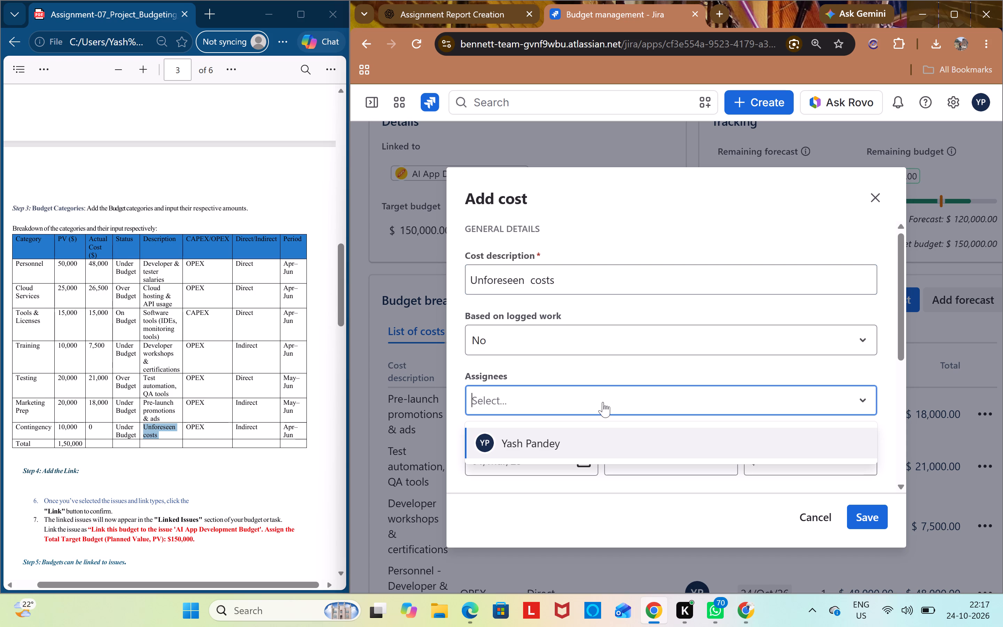
click(594, 438)
scroll(612, 342, down, 2)
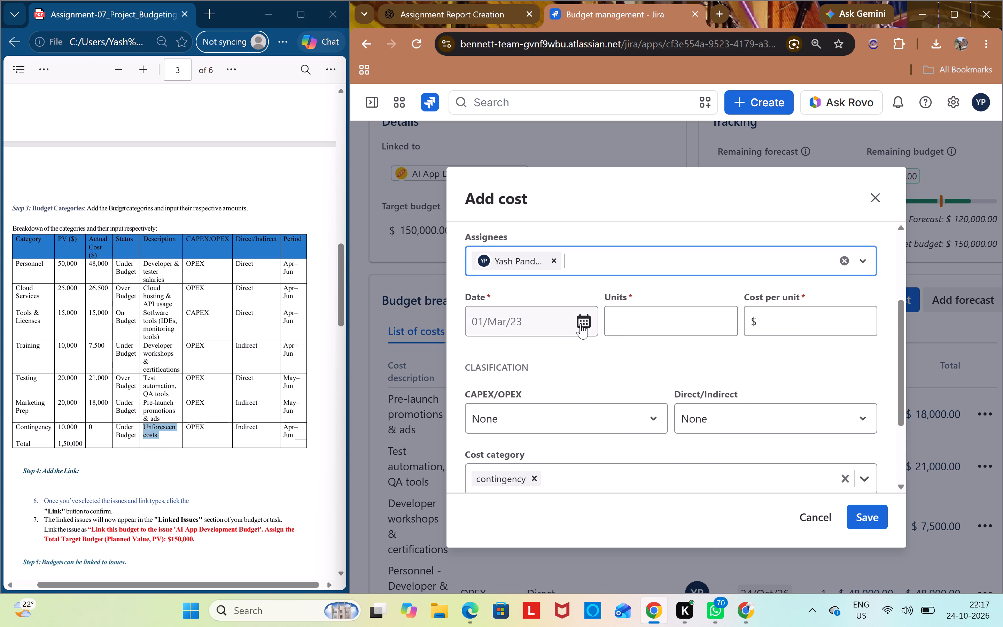
click(581, 324)
click(678, 484)
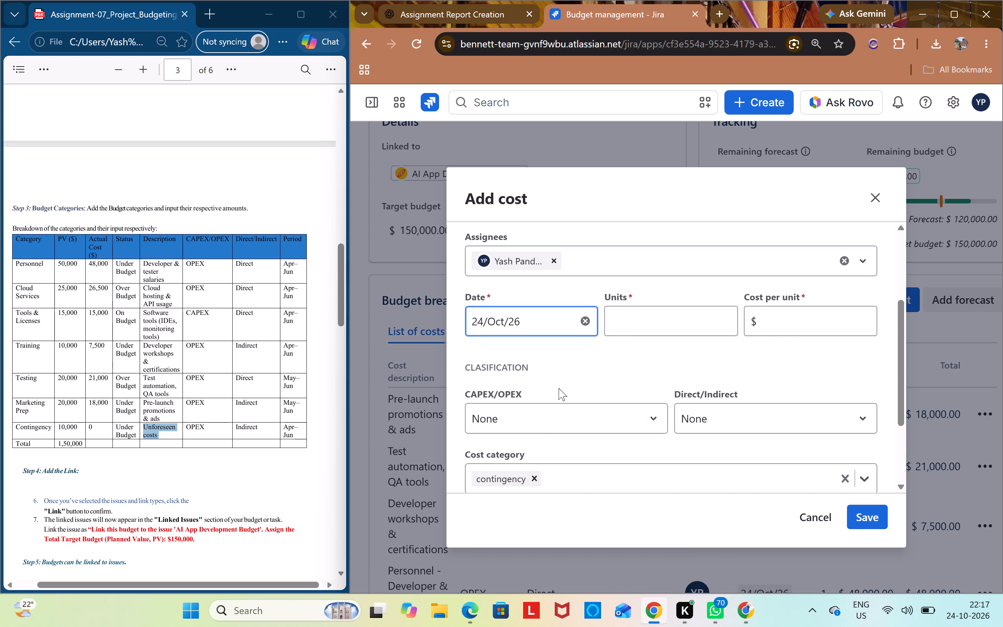
click(684, 322)
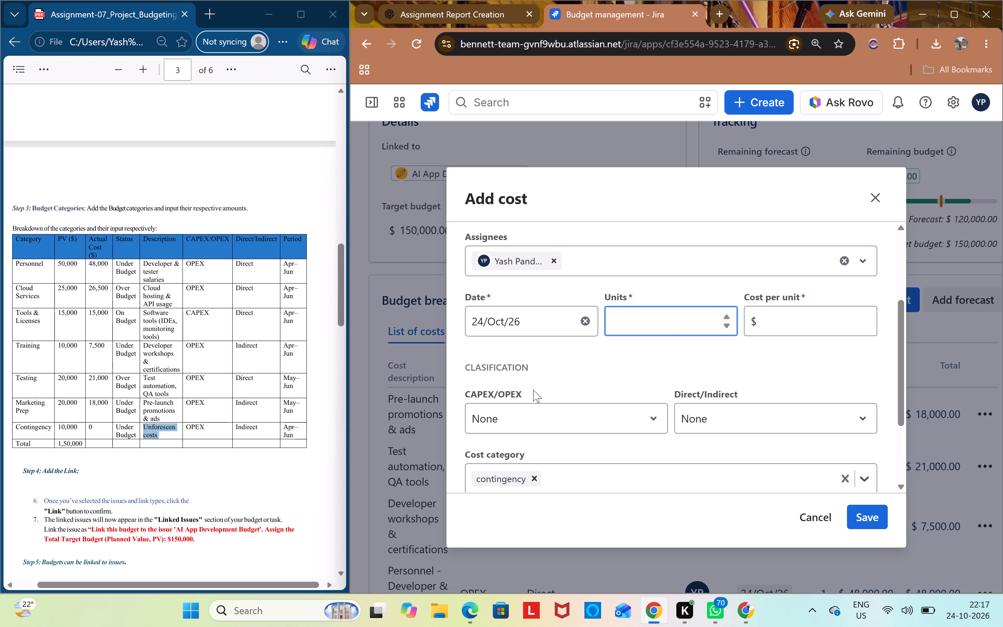
key(0)
click(798, 311)
click(682, 328)
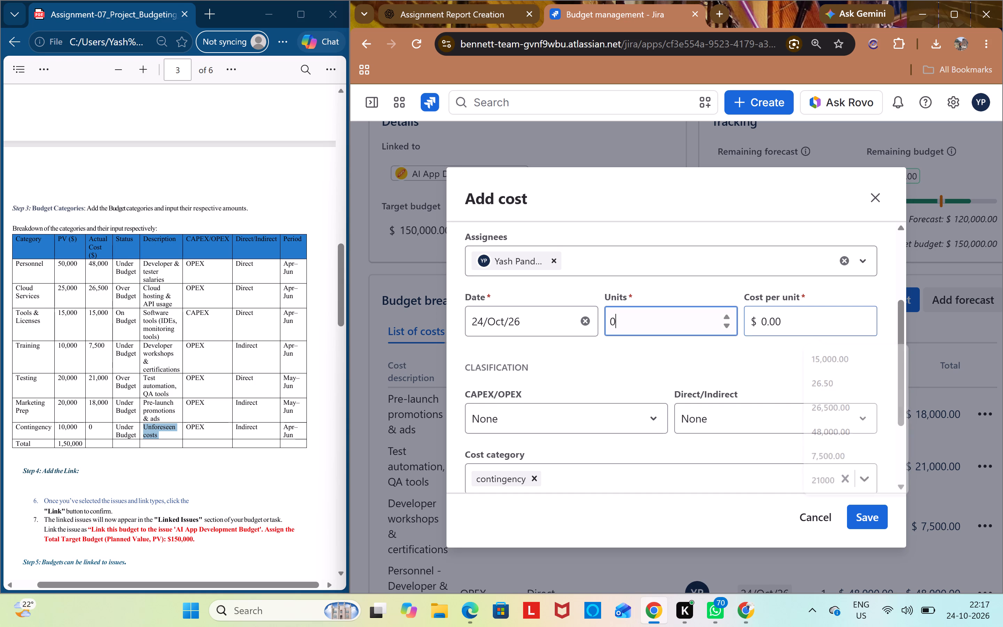
key(BackSpace)
key(1)
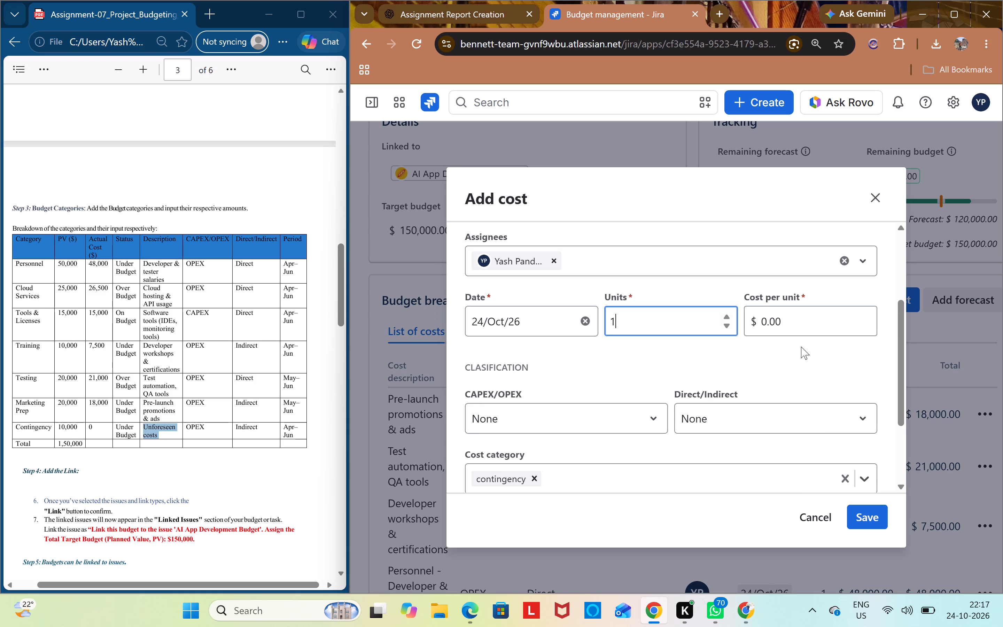
click(801, 349)
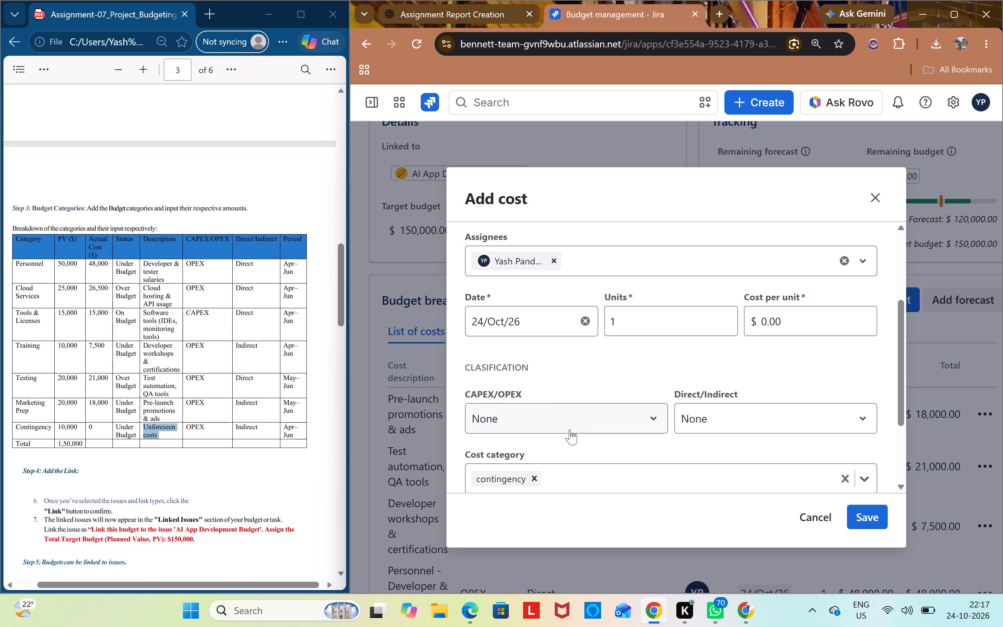
Classify the Contingency cost as OPEX and Indirect, and review the completed cost details.
click(581, 423)
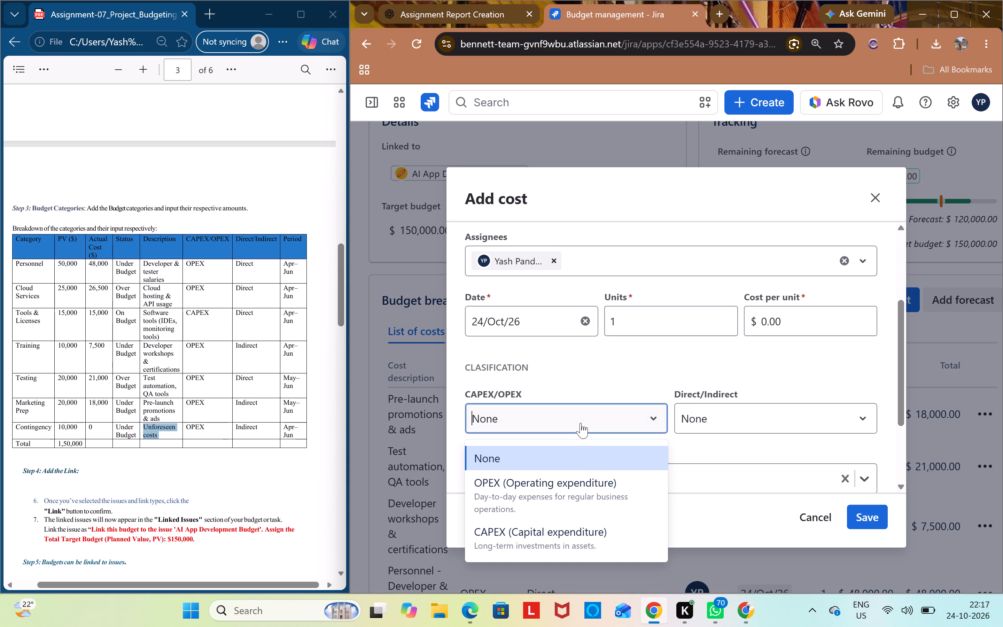
click(558, 484)
click(752, 416)
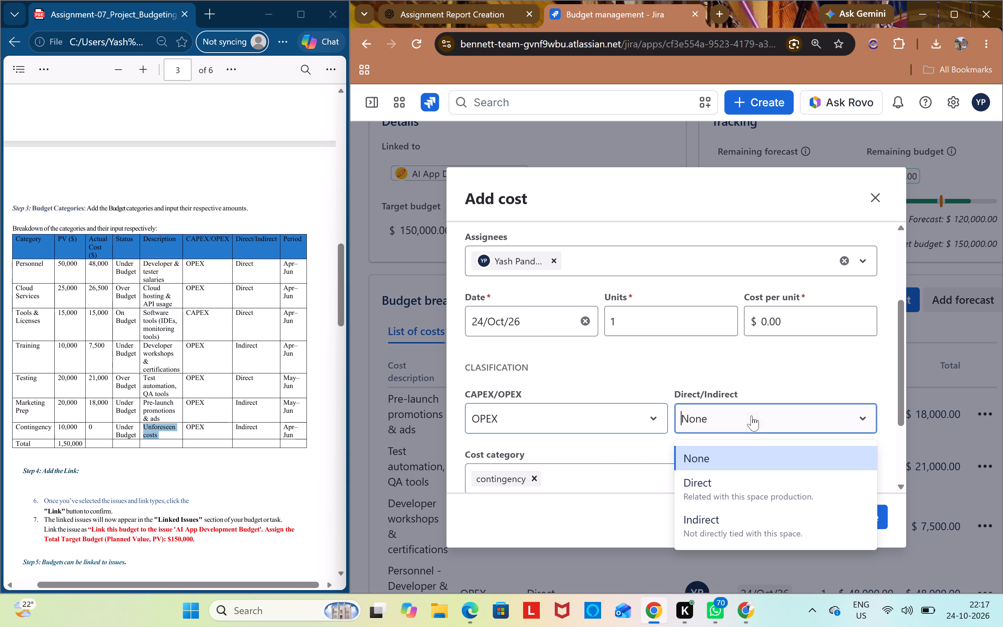
click(744, 523)
scroll(752, 425, down, 3)
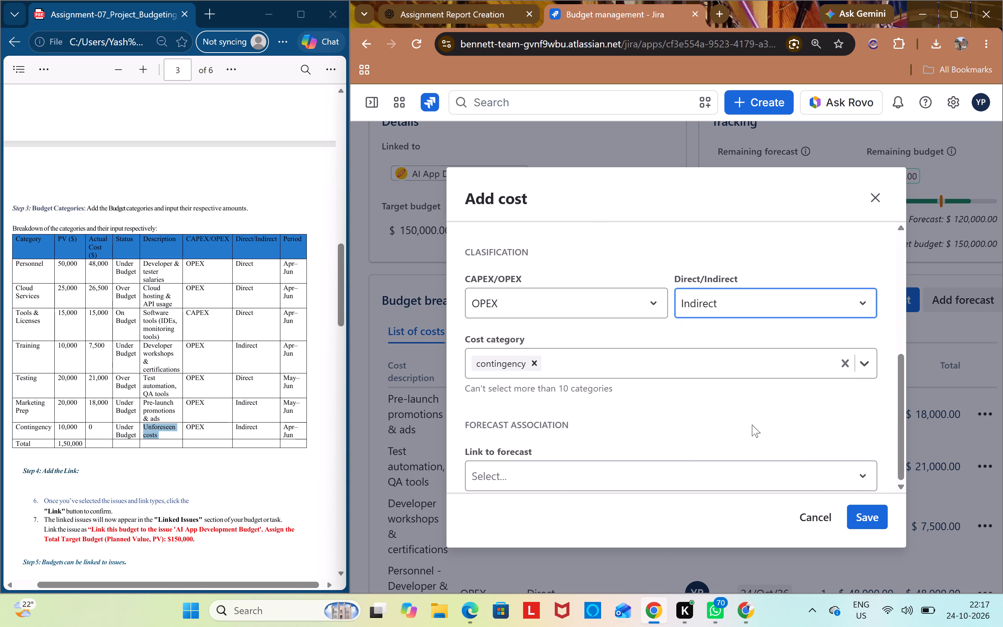
scroll(693, 355, up, 6)
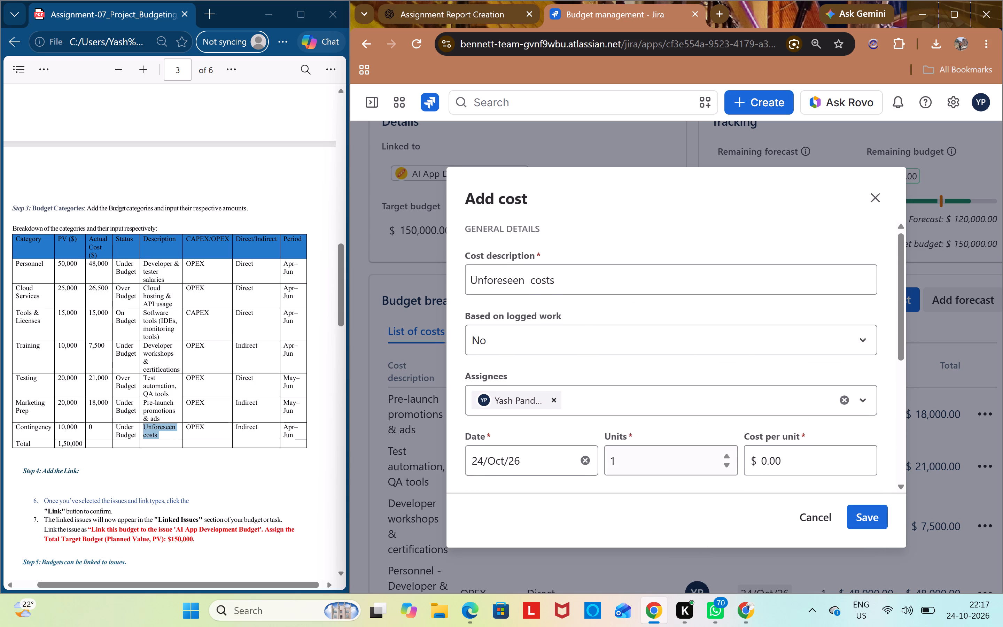
Save the Unforeseen costs entry to the budget's list of costs.
click(876, 515)
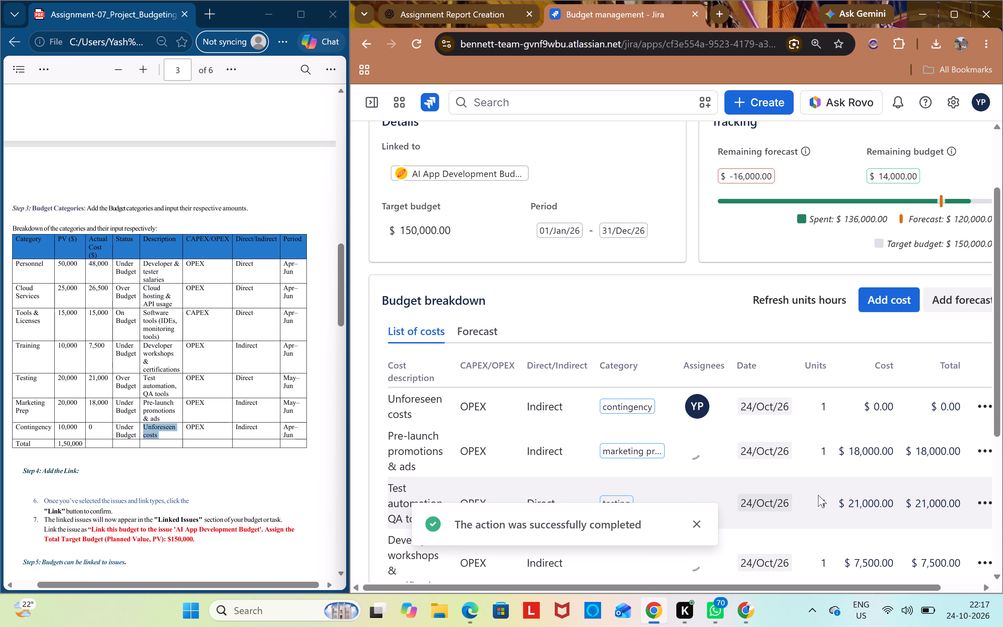
Add a new cost category "training", copied from the PDF table, to the Developer workshops & certifications cost and save it.
scroll(818, 490, down, 3)
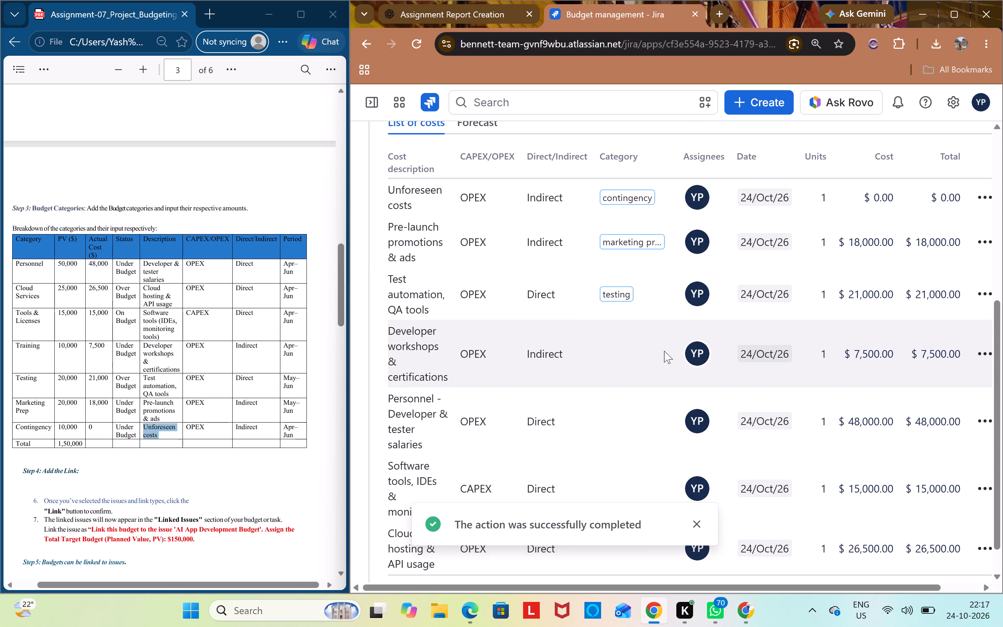
scroll(736, 380, down, 5)
scroll(736, 380, up, 2)
scroll(736, 380, down, 3)
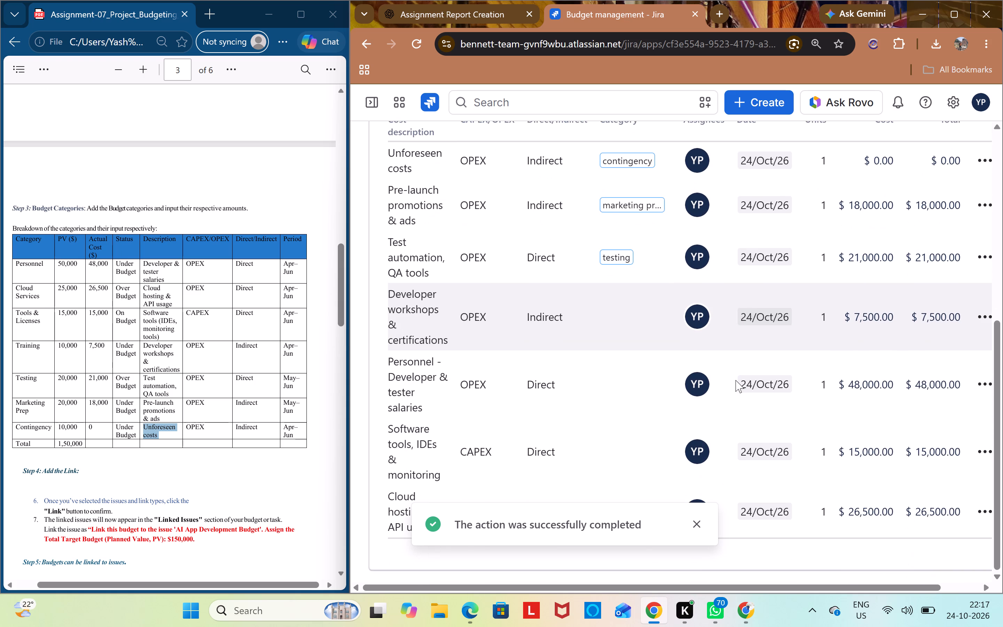
click(984, 324)
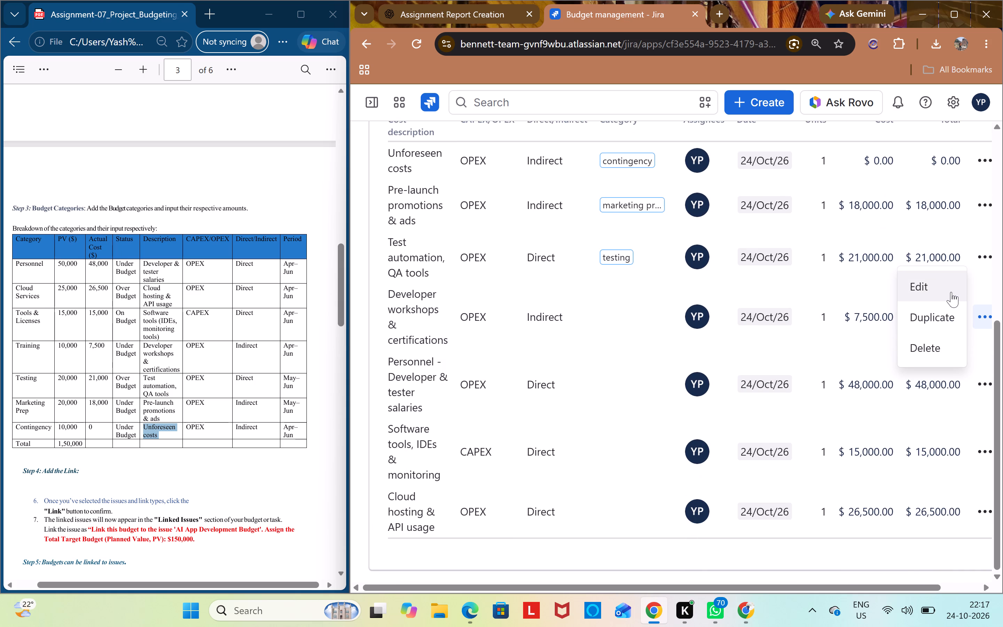
click(951, 292)
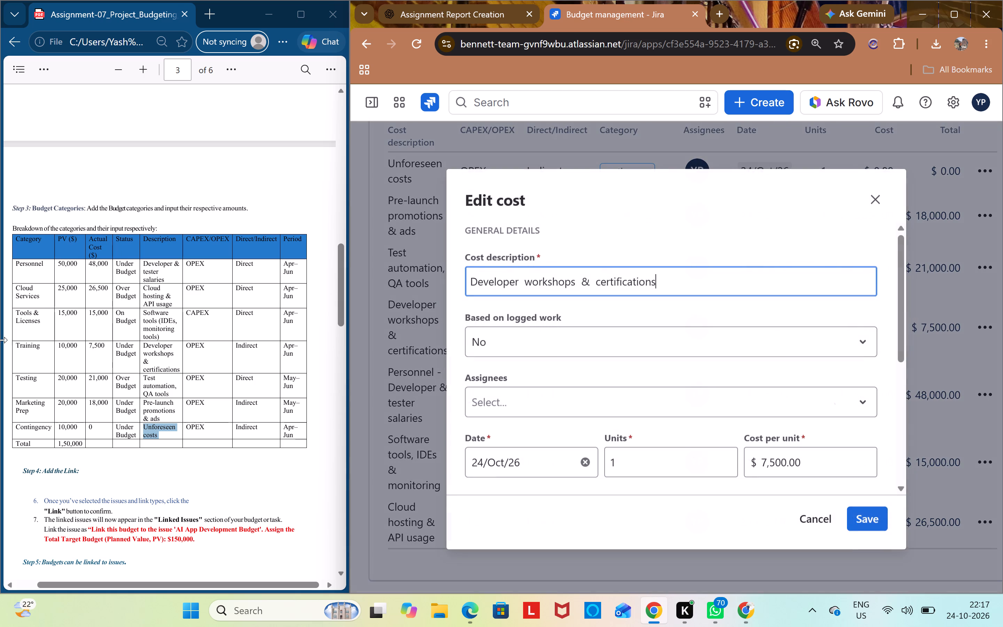
double_click(28, 342)
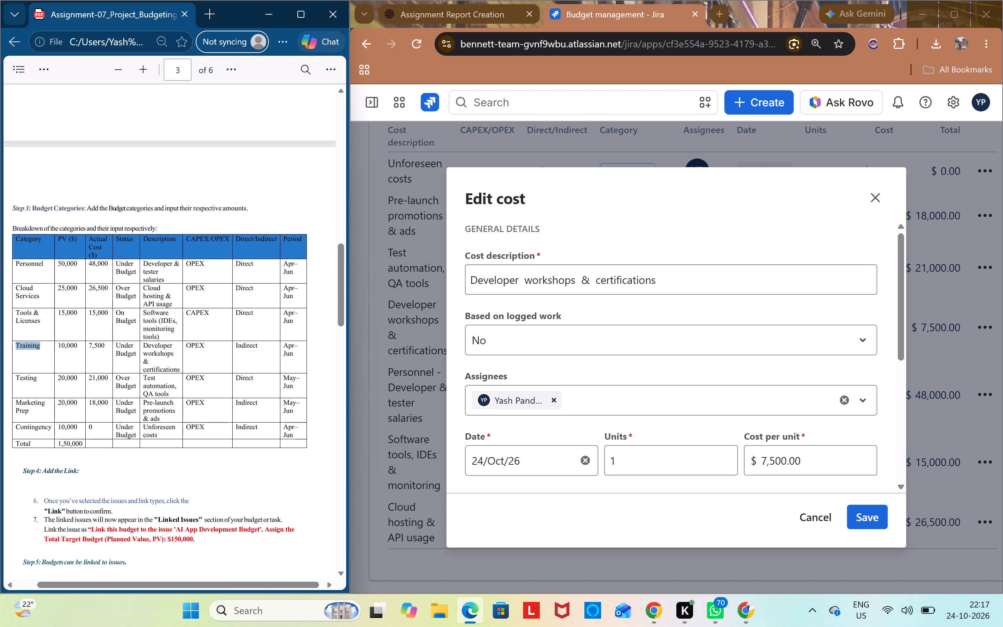
key(ctrl+c)
scroll(436, 365, down, 6)
scroll(583, 345, down, 7)
scroll(583, 345, up, 1)
scroll(583, 345, down, 3)
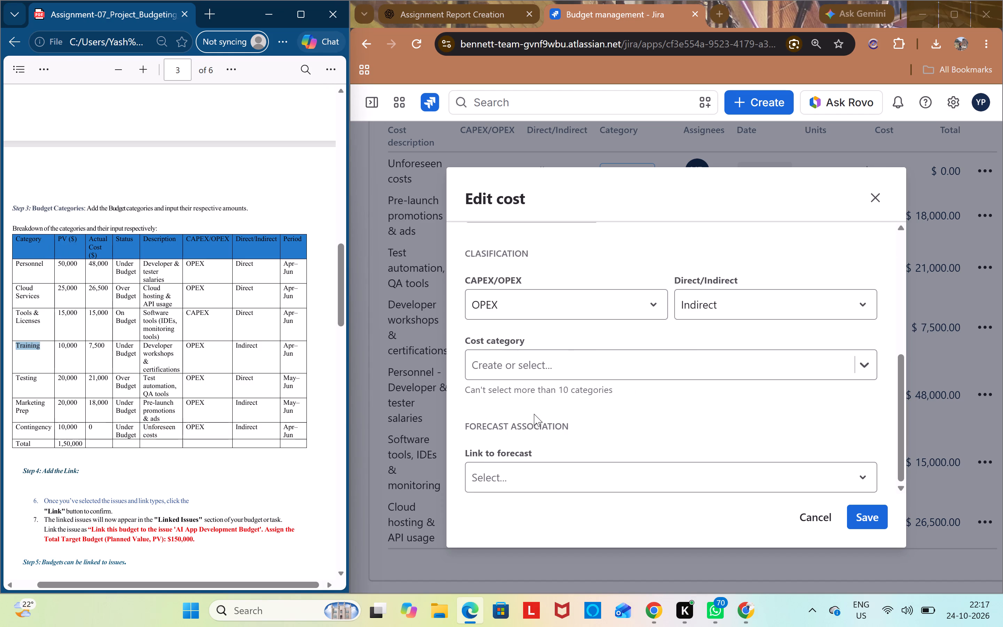
click(547, 364)
key(ctrl+v)
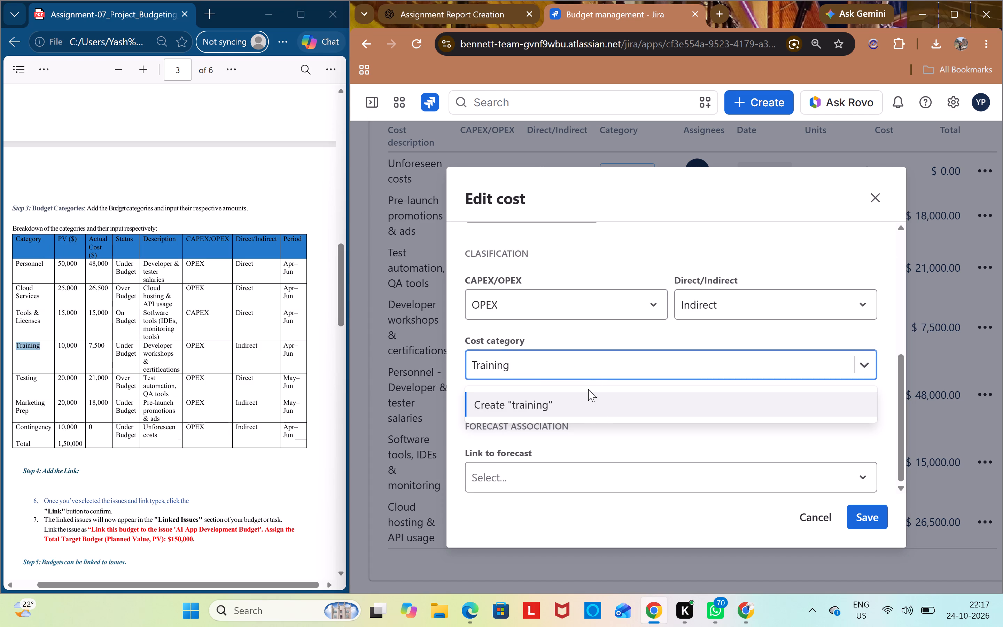
click(599, 411)
click(848, 513)
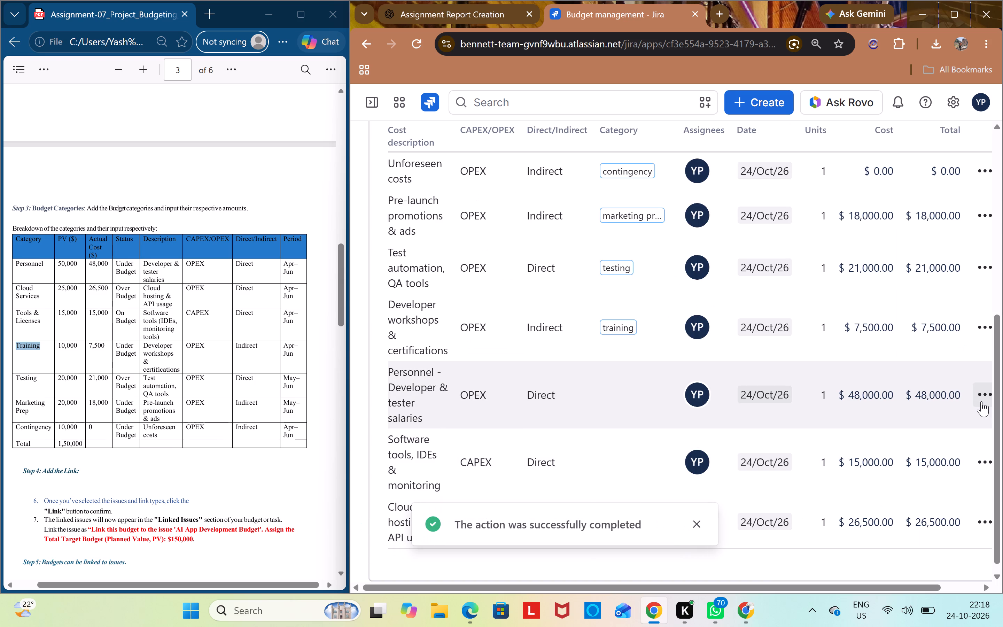
Edit the Personnel cost, copying the word "Personnel" and shortening the description to "Developer & tester salaries".
click(981, 401)
click(957, 363)
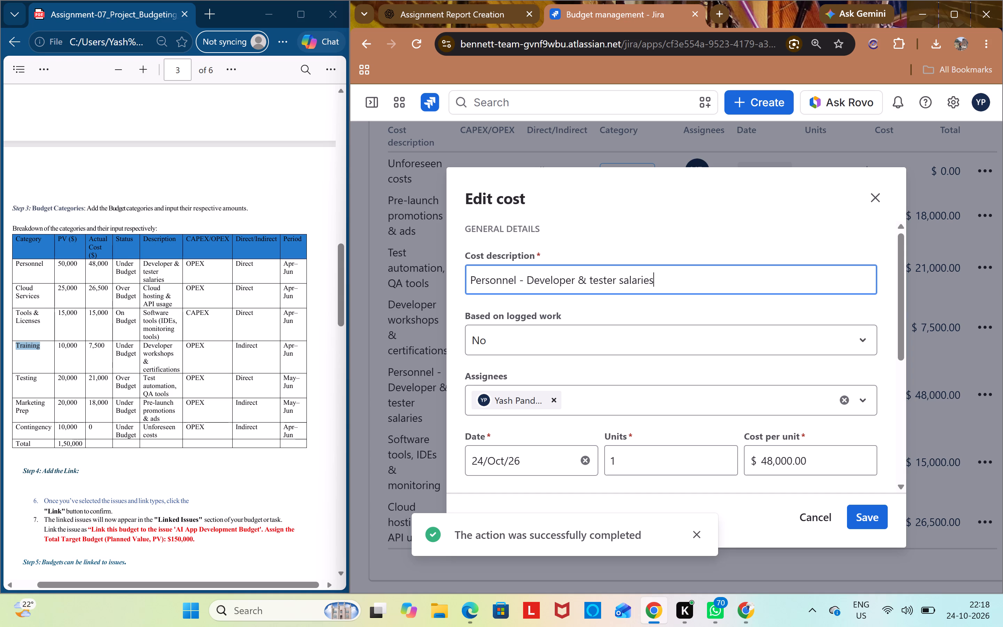
scroll(172, 351, up, 2)
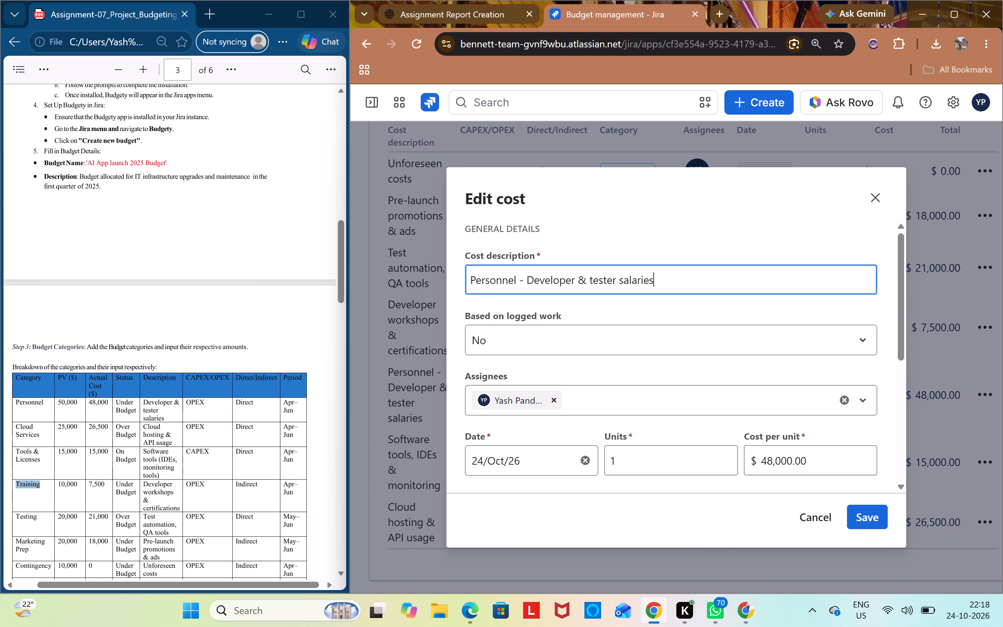
scroll(172, 351, down, 2)
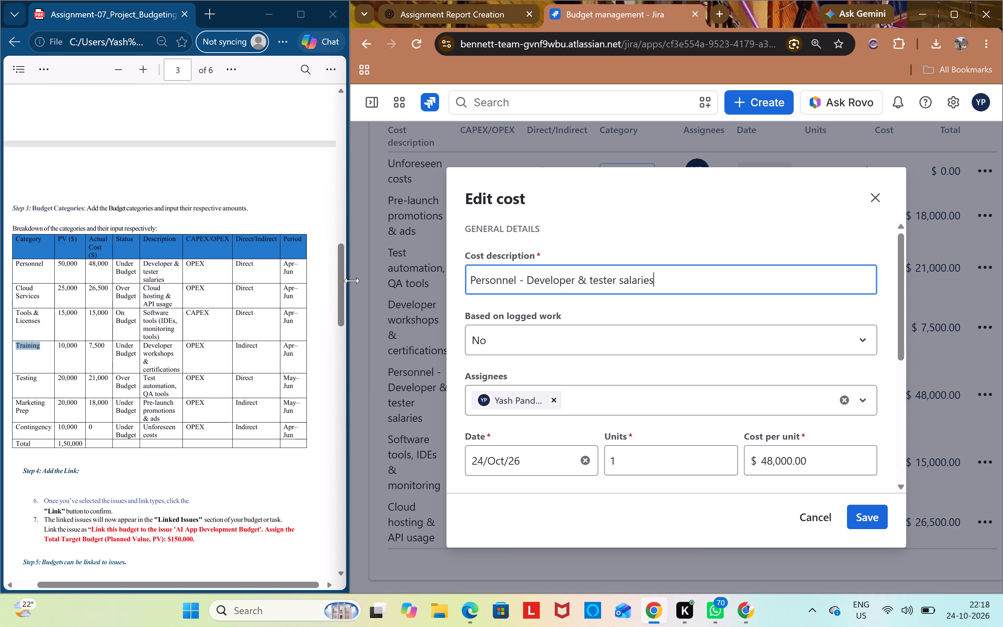
double_click(484, 282)
key(ctrl+c)
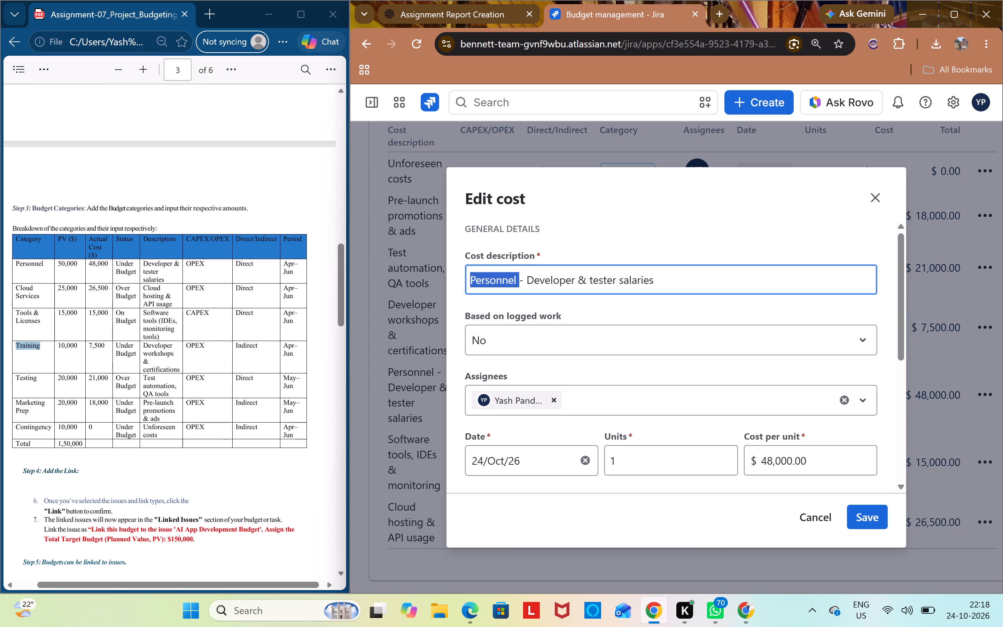
key(BackSpace)
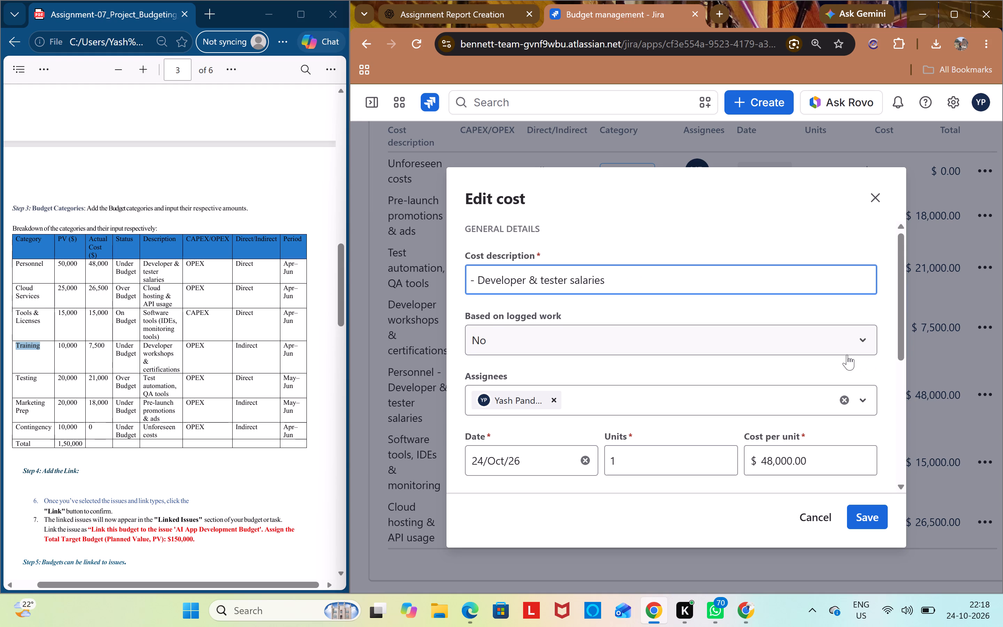
key(Delete)
key(Delete)
Create the cost category "personnel" from the copied word for the Developer & tester salaries cost and save it.
scroll(843, 353, down, 7)
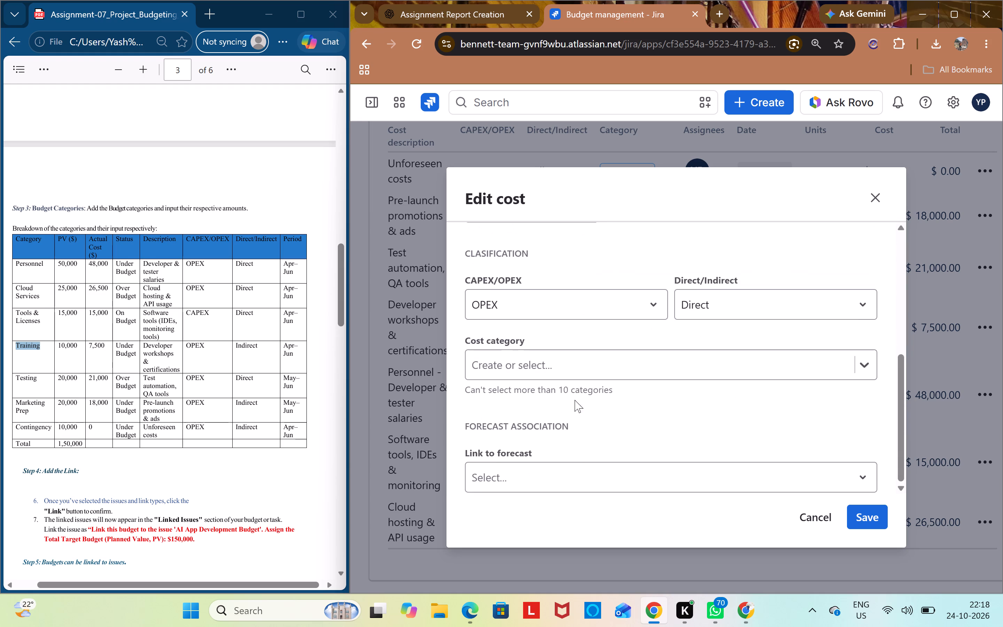
click(582, 369)
key(ctrl+v)
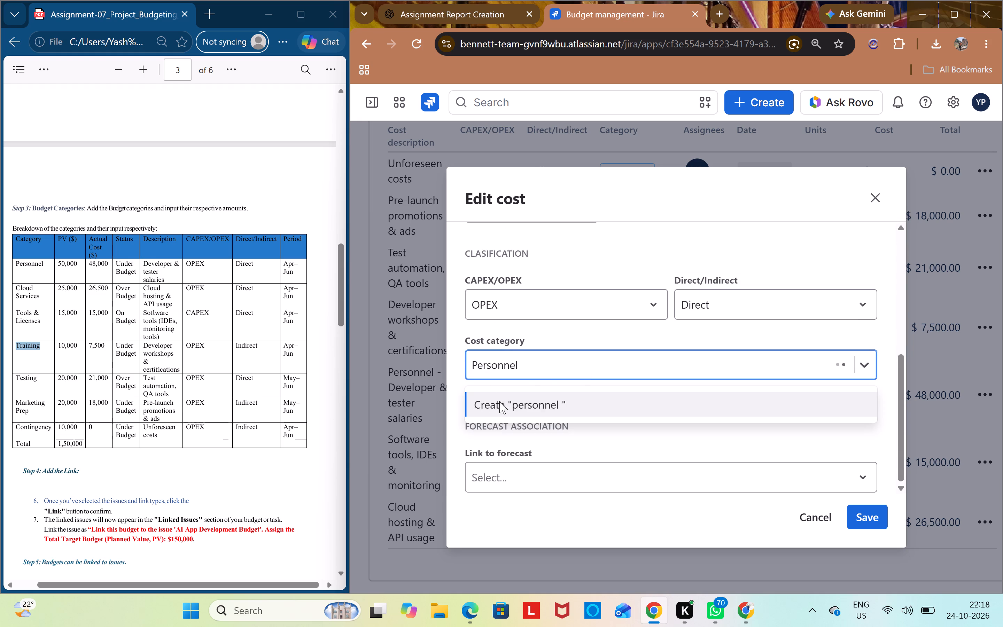
click(499, 401)
click(874, 510)
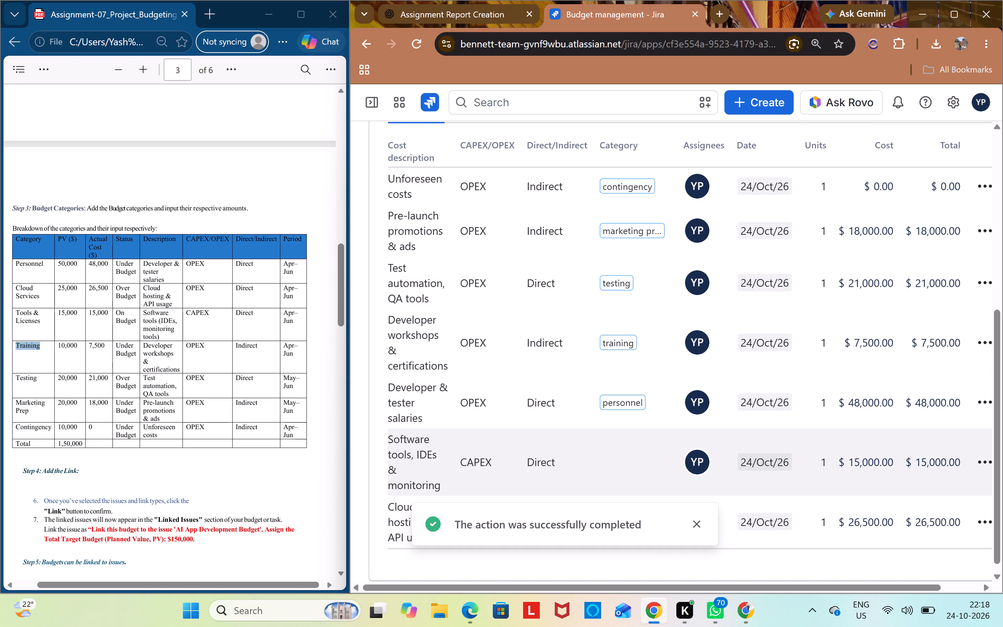
Add a new cost category "tools & licenses", copied from the PDF table, to the Software tools, IDEs & monitoring cost and save it.
click(985, 464)
click(946, 428)
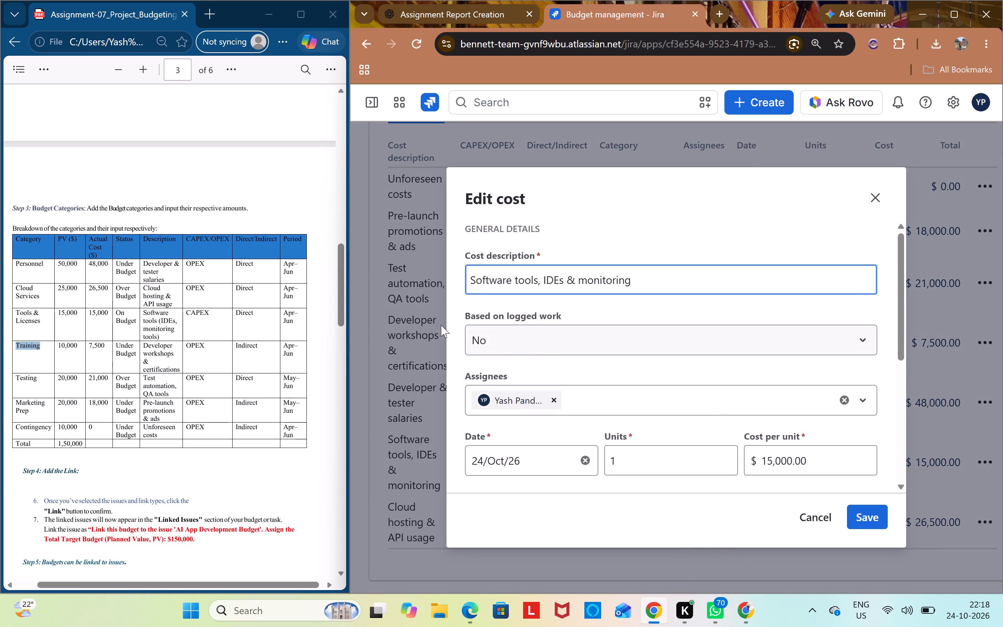
scroll(150, 359, down, 1)
scroll(150, 359, up, 1)
drag(40, 324, 12, 313)
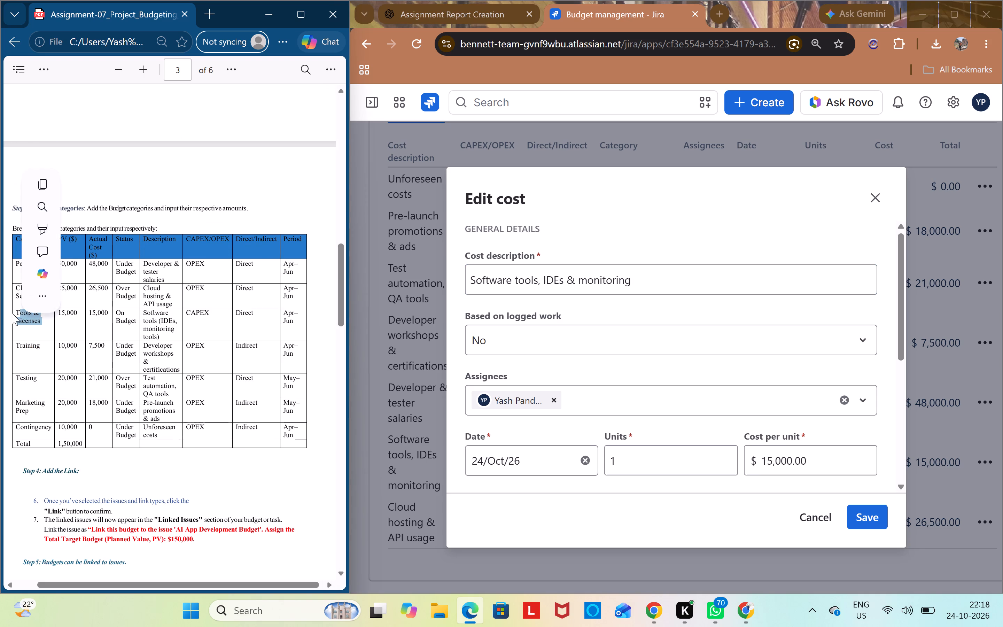
click(17, 313)
drag(16, 313, 52, 323)
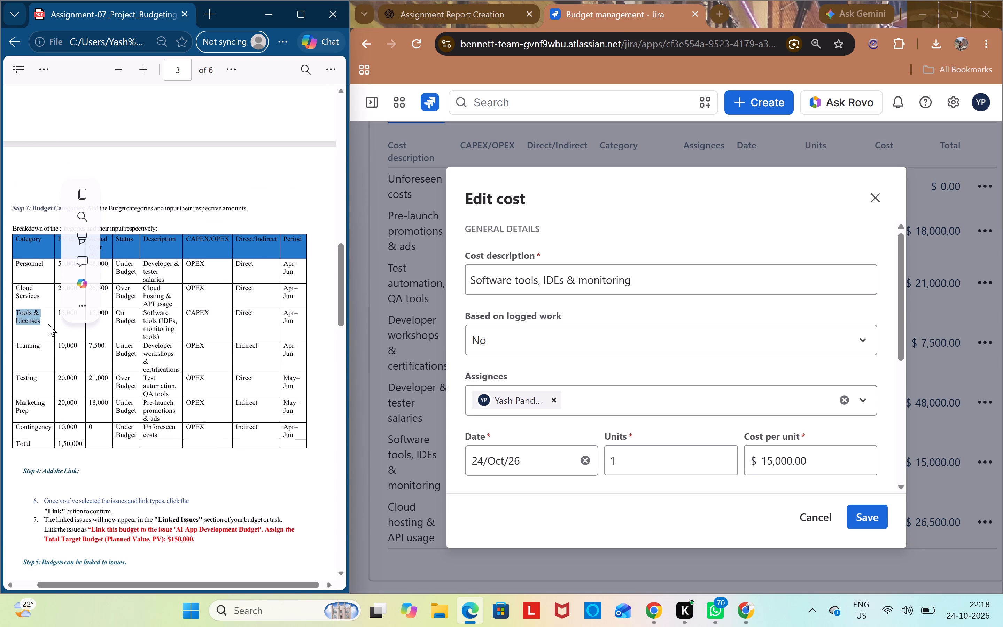
key(ctrl+c)
scroll(607, 311, down, 6)
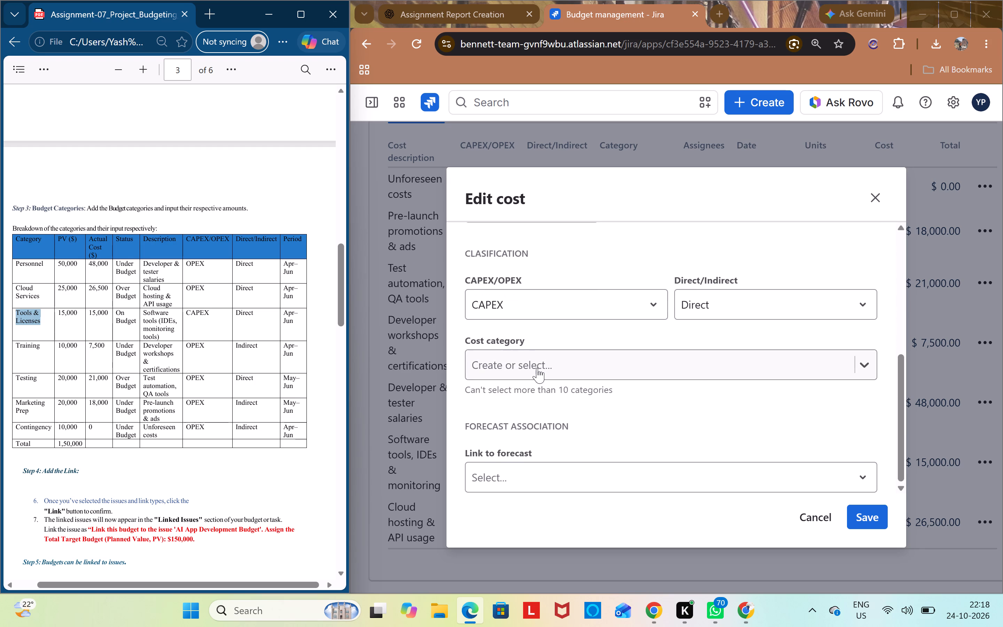
click(537, 367)
key(ctrl+v)
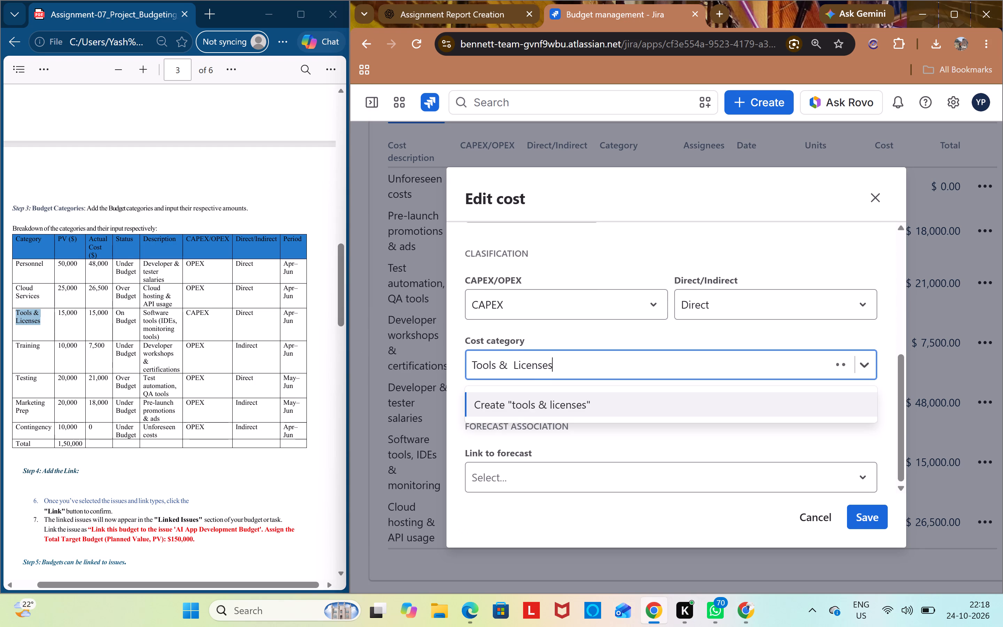
click(552, 396)
click(870, 519)
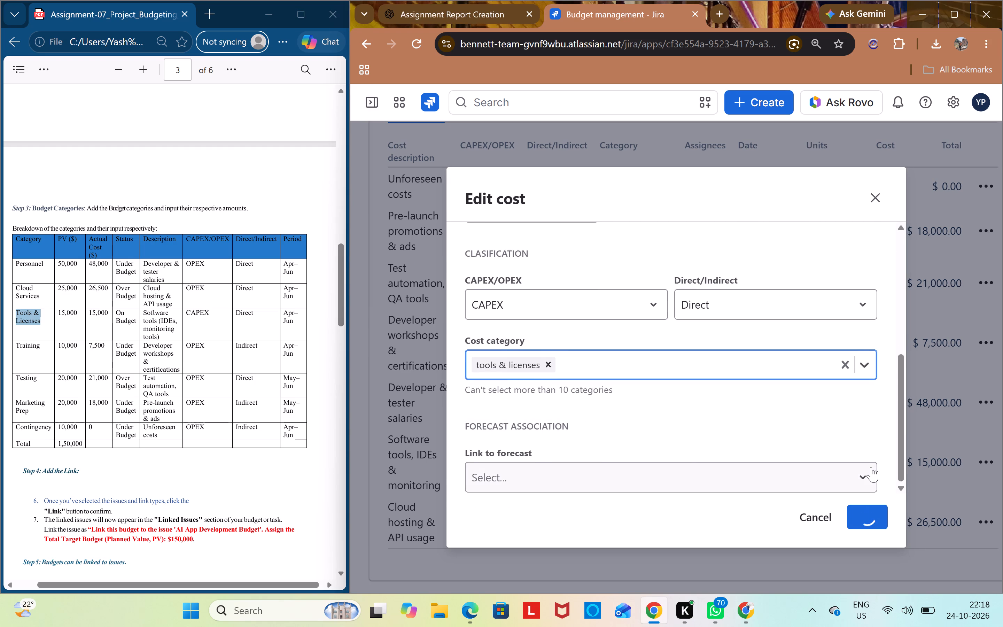
Add a new cost category "cloud services", copied from the PDF table, to the Cloud hosting & API usage cost and save it.
click(989, 531)
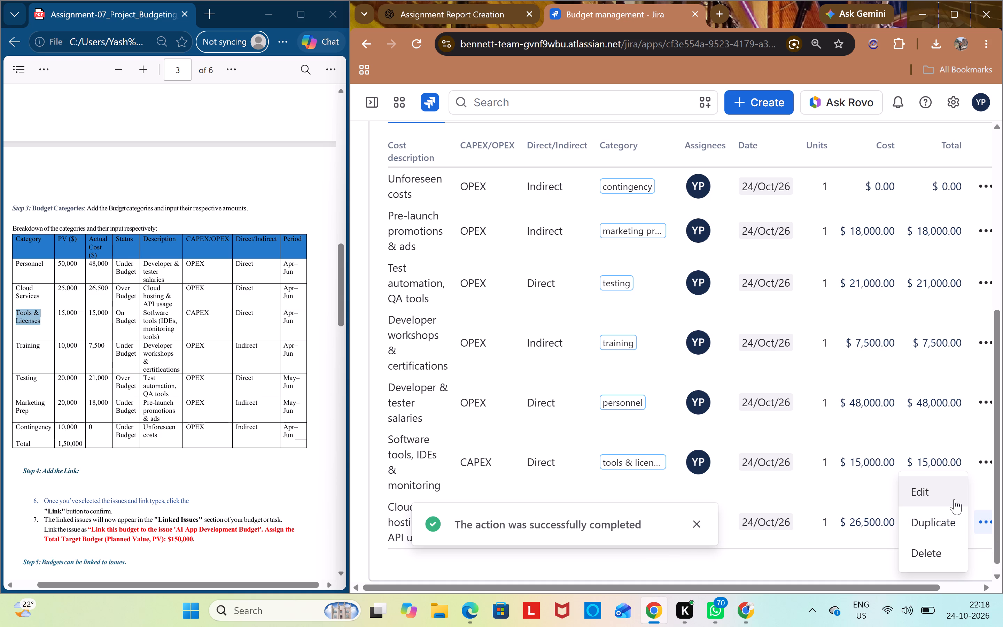
click(954, 499)
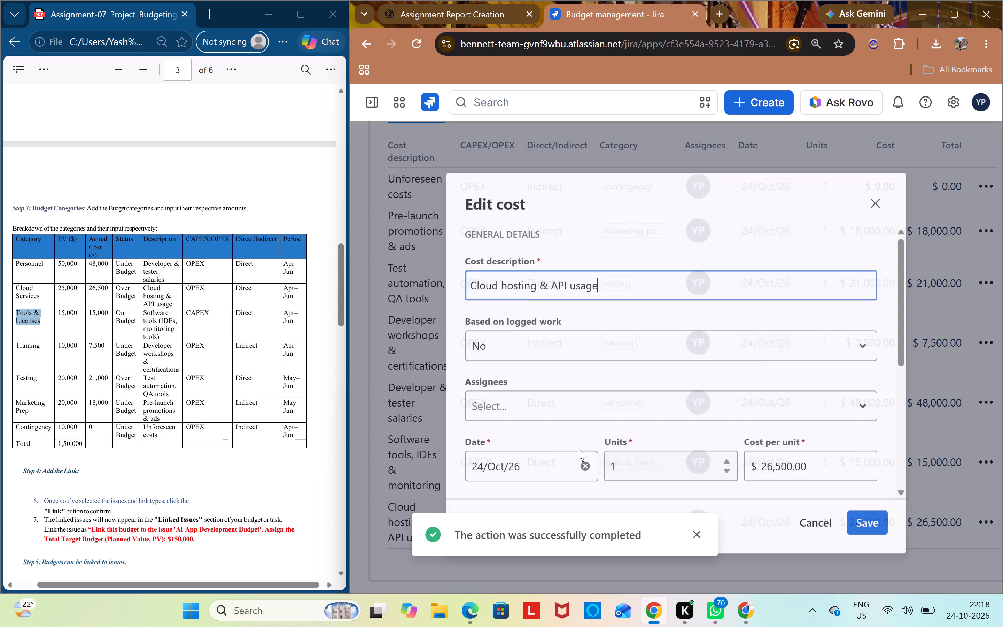
drag(14, 287, 34, 288)
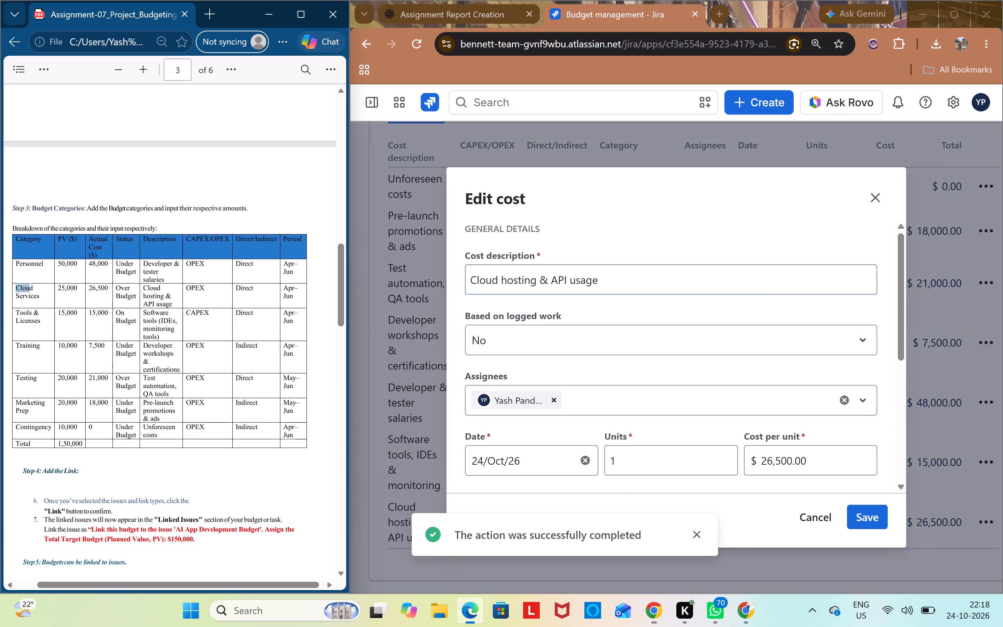
drag(34, 288, 46, 299)
key(ctrl+c)
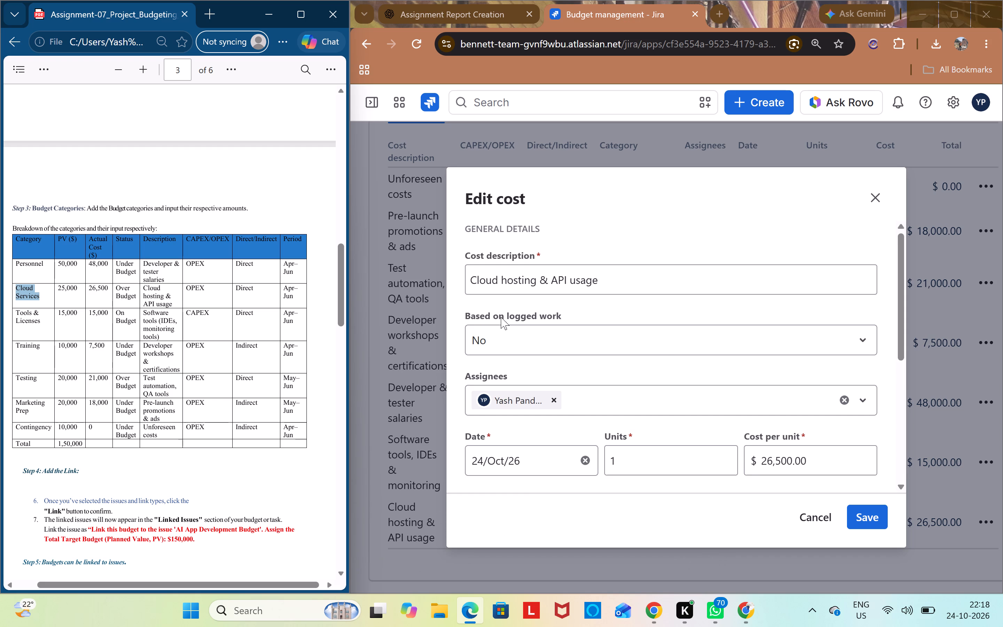
scroll(644, 325, down, 8)
click(627, 365)
key(ctrl+v)
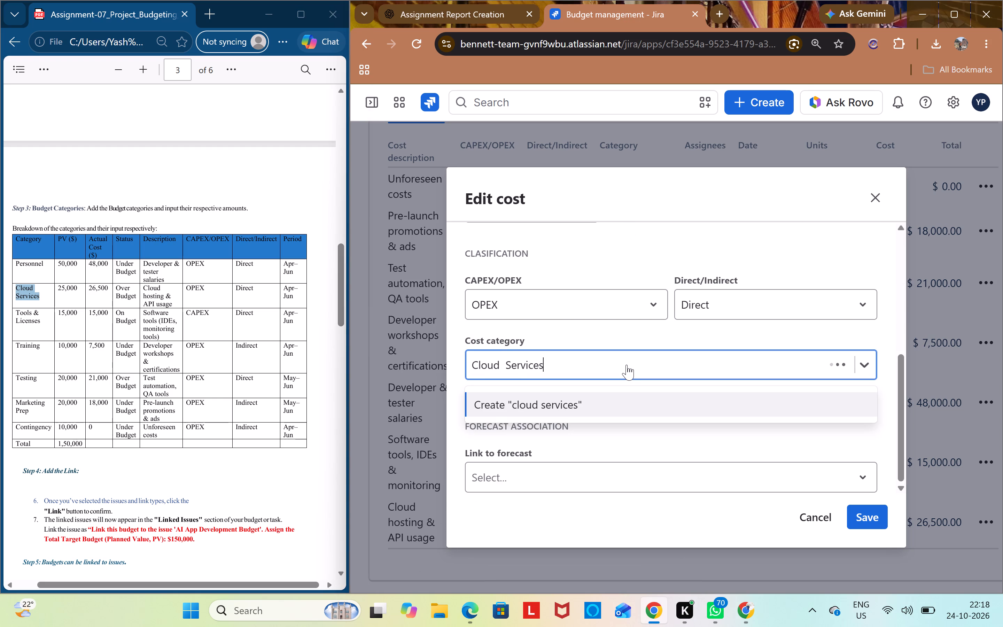
click(617, 405)
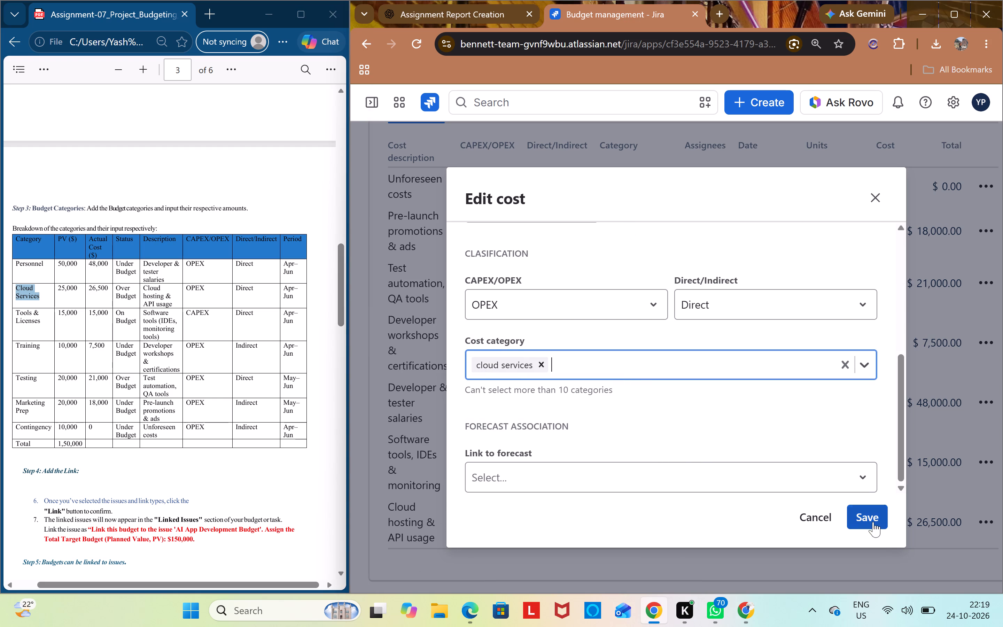
click(873, 521)
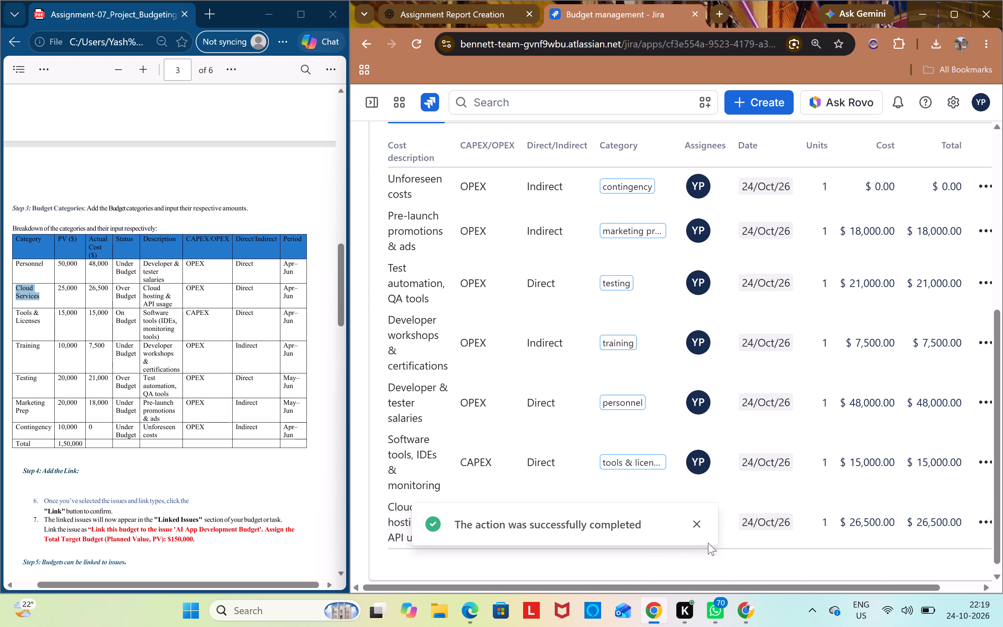
click(703, 514)
click(690, 527)
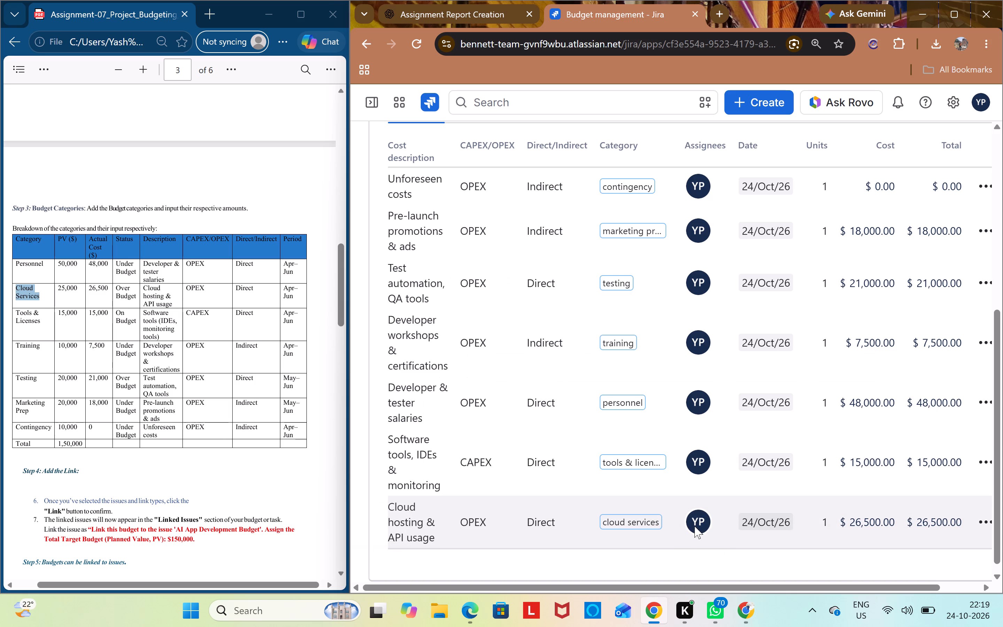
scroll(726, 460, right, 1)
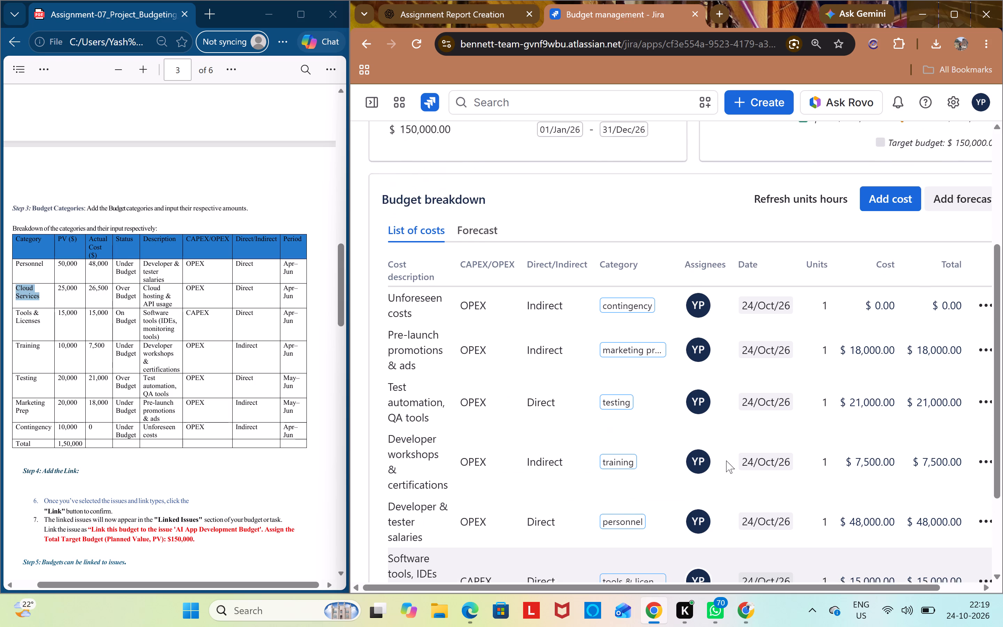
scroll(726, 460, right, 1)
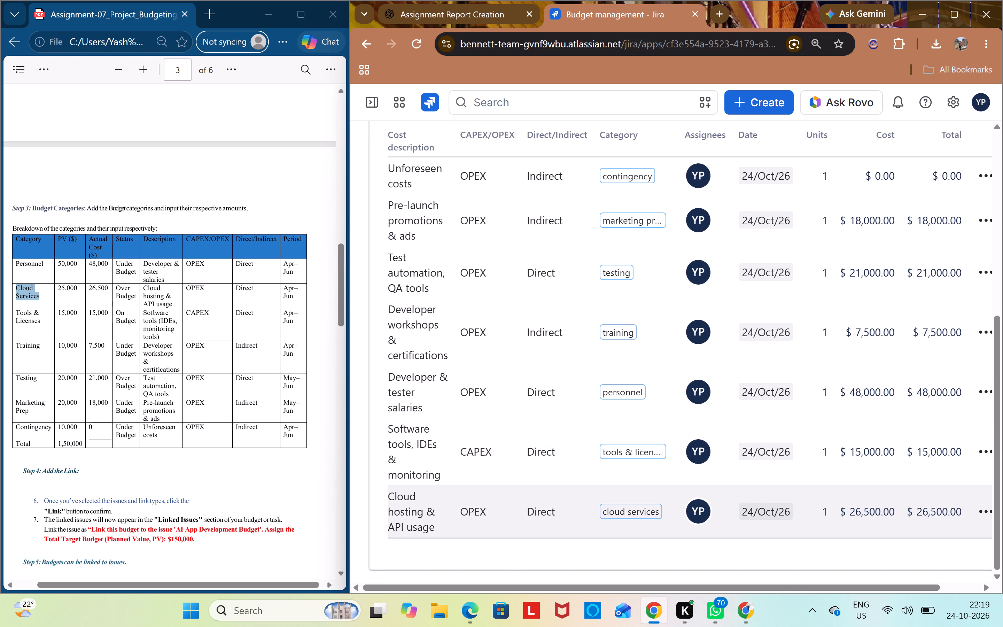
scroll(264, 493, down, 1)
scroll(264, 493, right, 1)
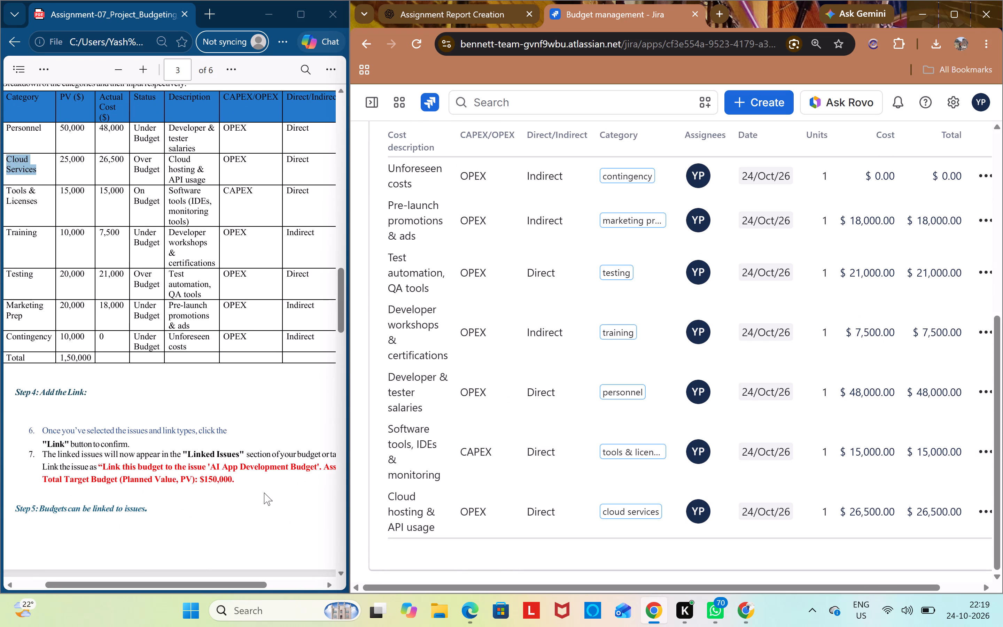
Copy the entire Budget breakdown section with its list of costs from the Jira budget page.
scroll(264, 493, right, 3)
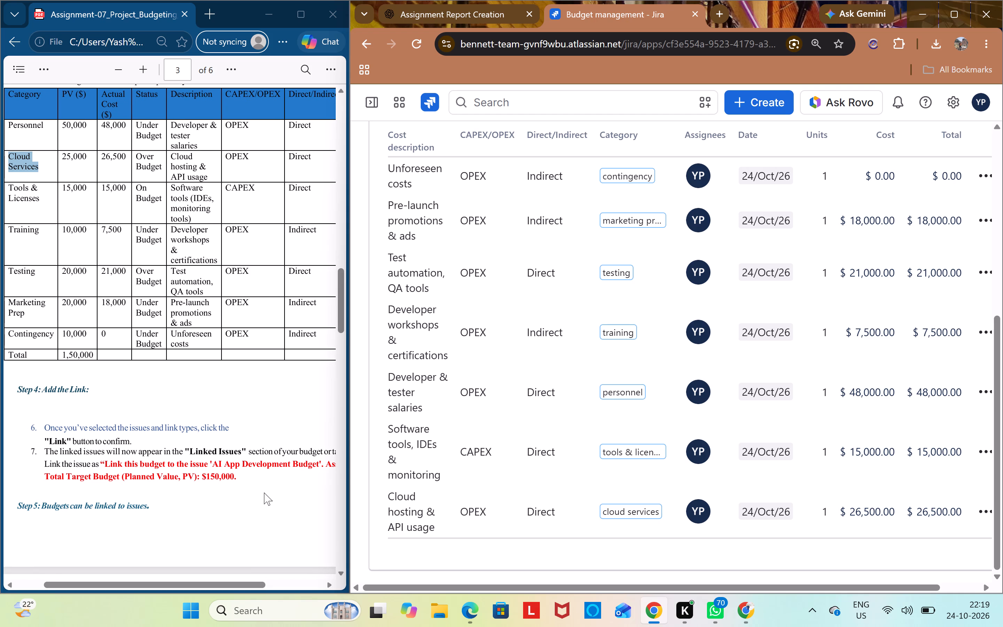
scroll(264, 493, right, 1)
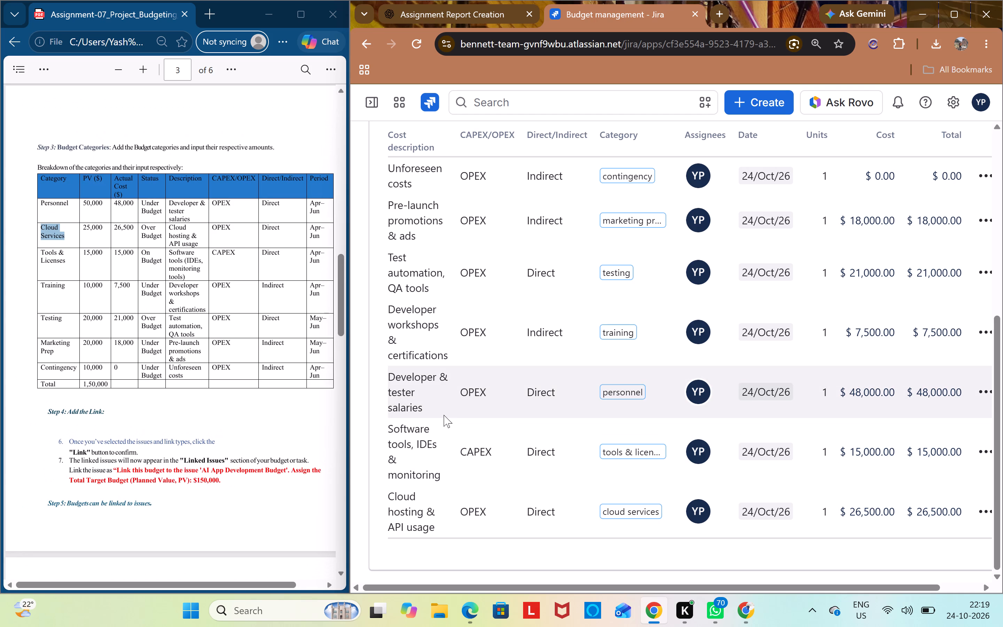
click(969, 7)
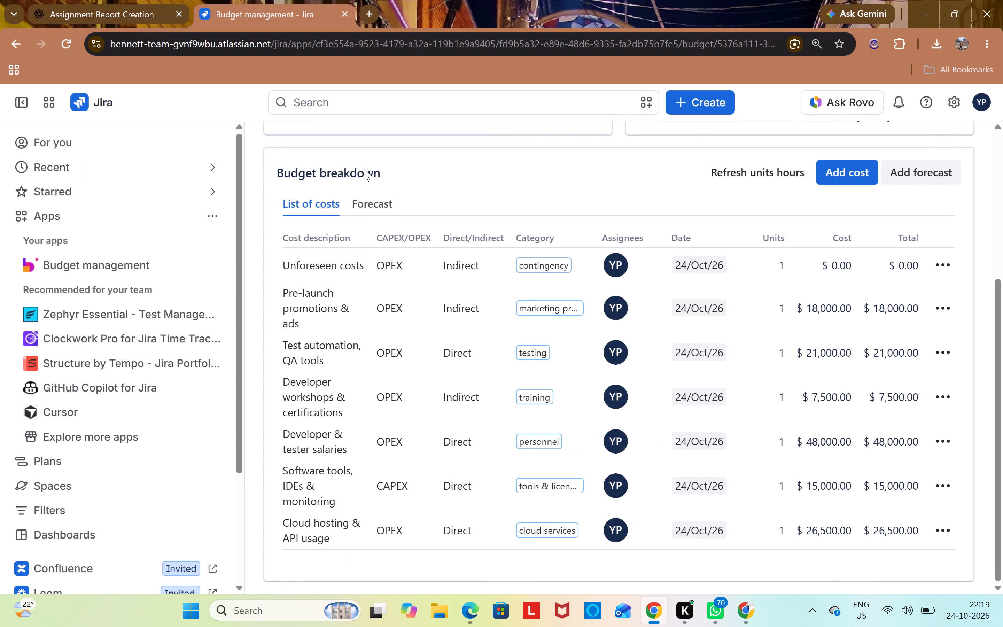
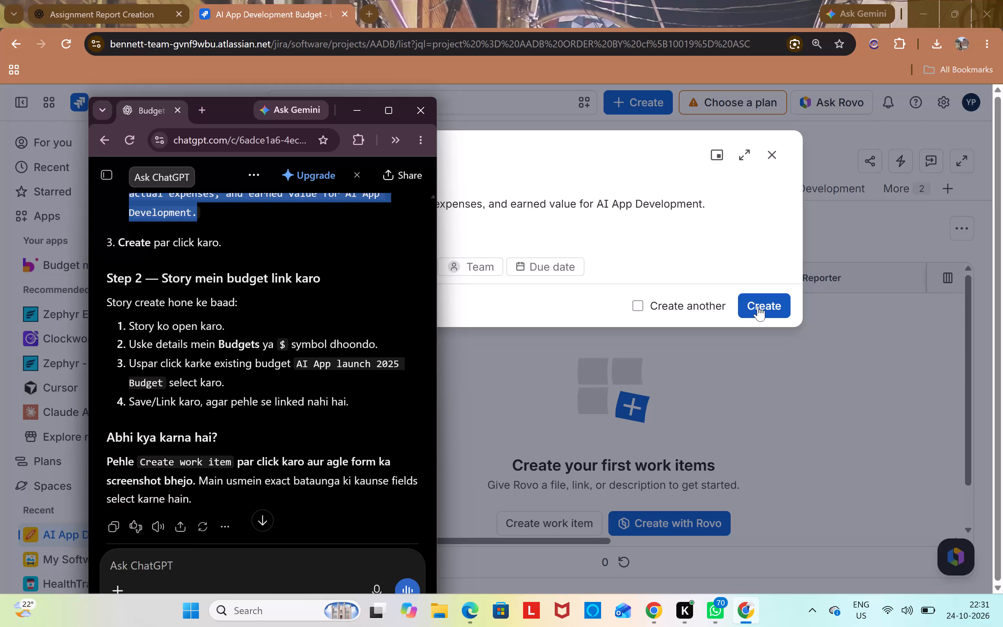
Create the work item from the filled-in form and open the newly created item.
click(767, 301)
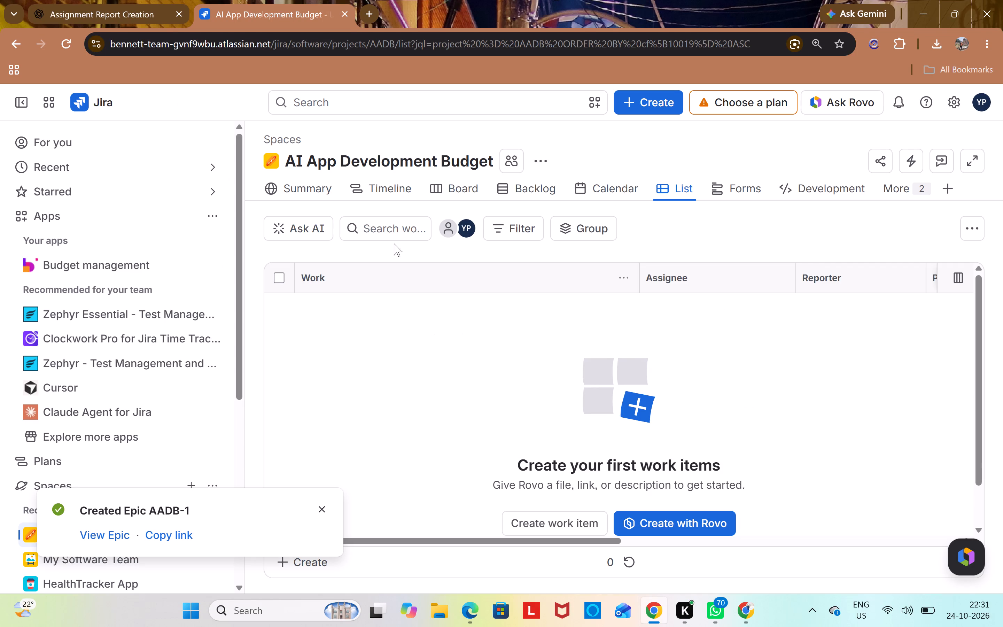
click(106, 528)
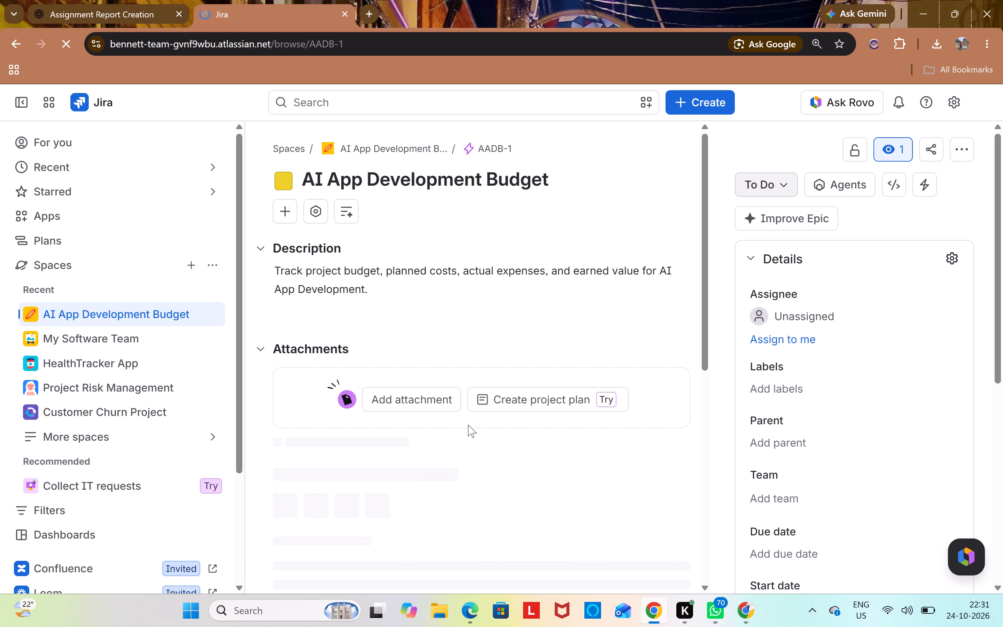
Examine the work item's details, Development section and add options for a way to link the budget.
scroll(802, 439, down, 4)
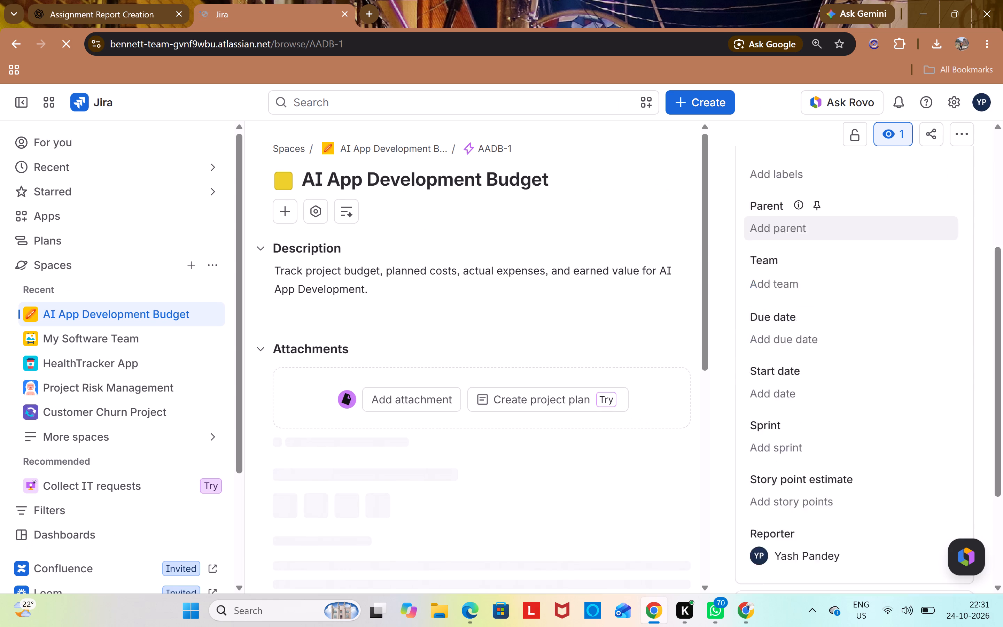
scroll(802, 439, down, 3)
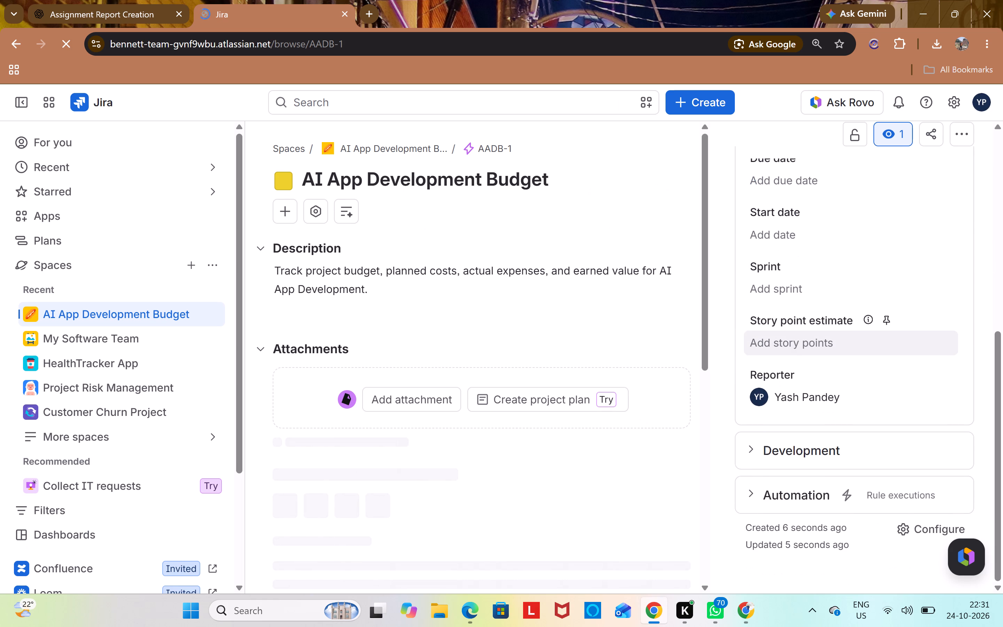
click(802, 439)
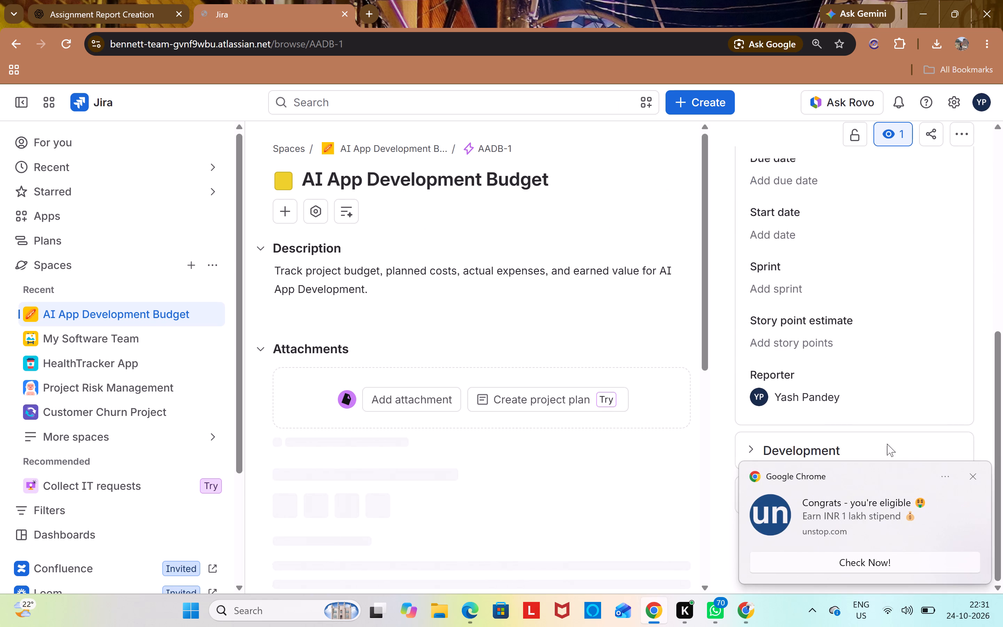
click(974, 474)
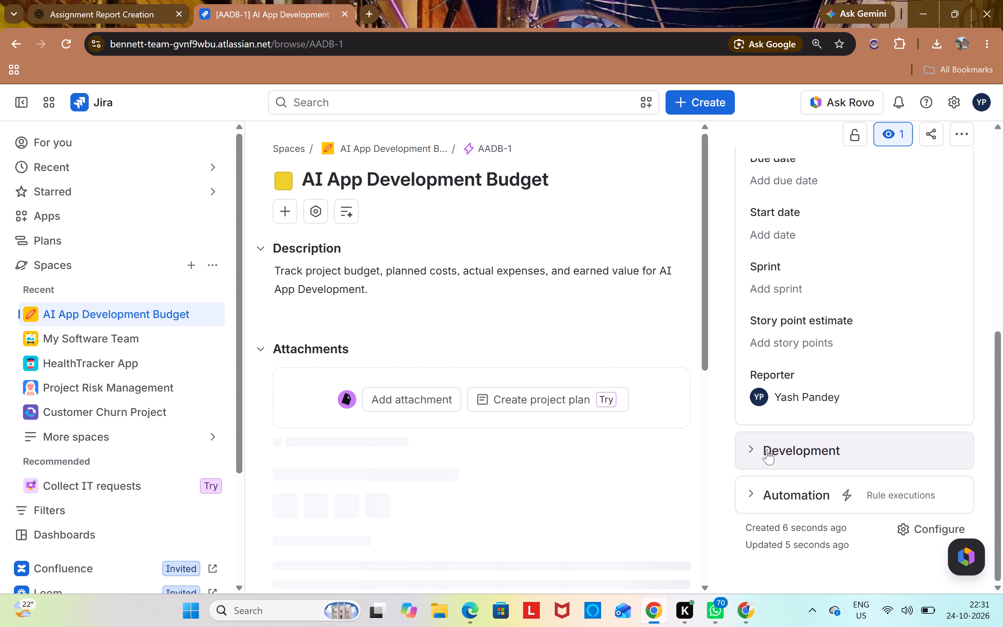
click(755, 451)
scroll(788, 421, down, 3)
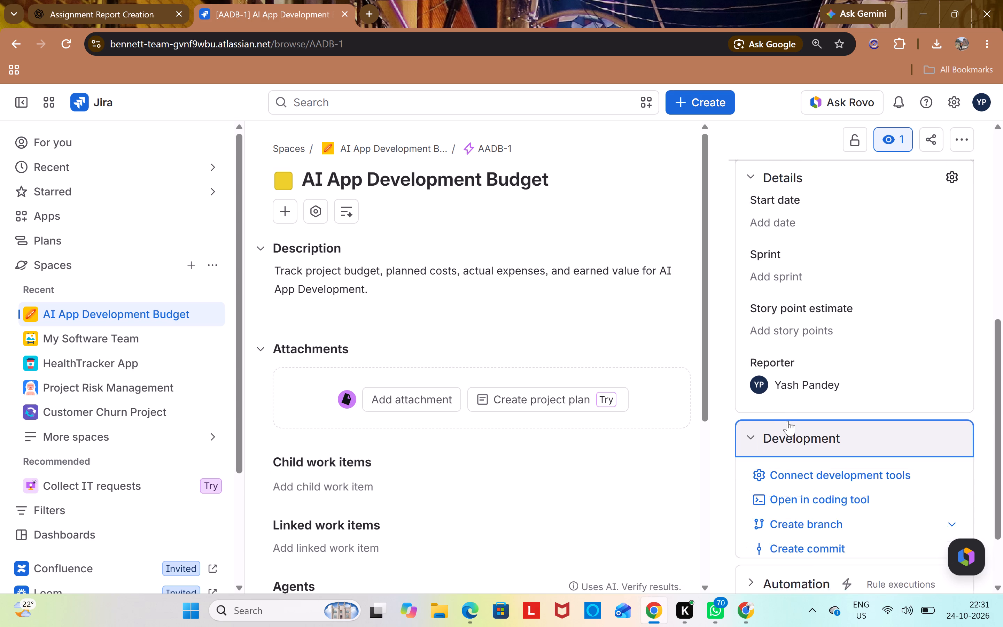
scroll(788, 421, up, 3)
scroll(788, 421, down, 6)
scroll(787, 420, up, 5)
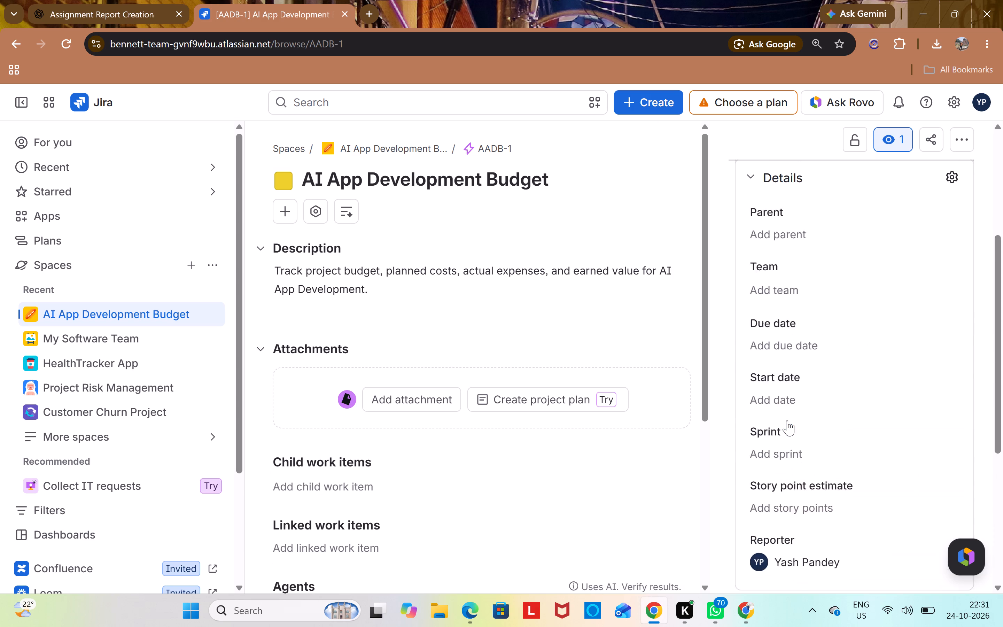
scroll(787, 420, up, 7)
scroll(503, 357, down, 6)
scroll(503, 357, up, 4)
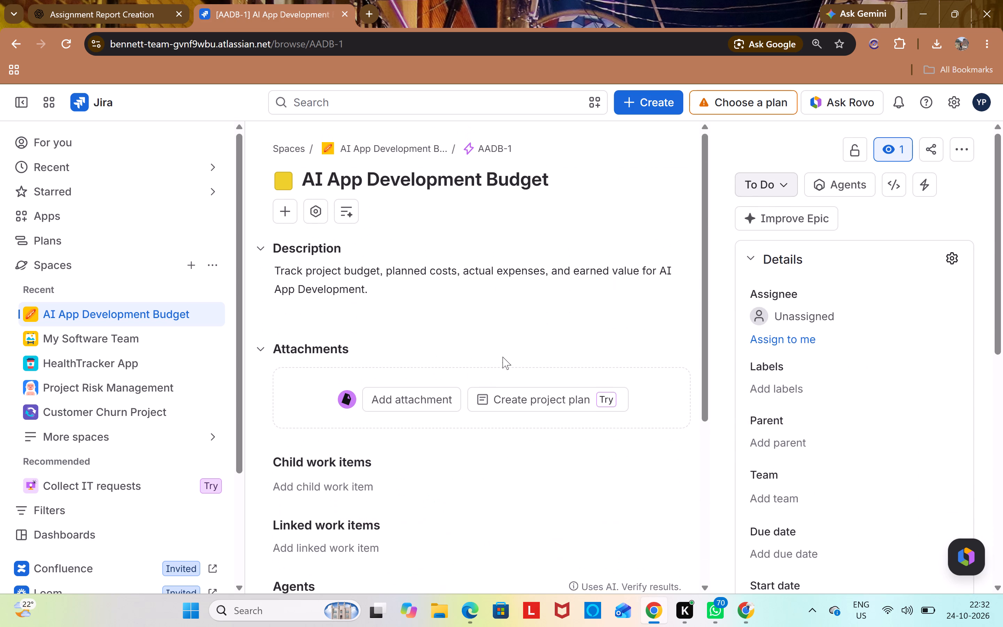
click(278, 205)
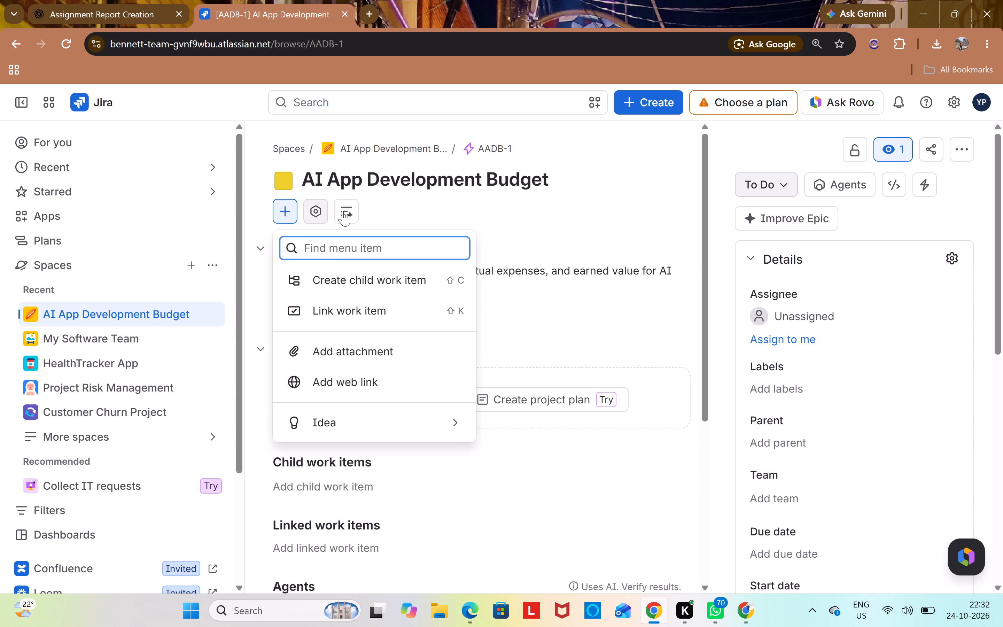
click(370, 211)
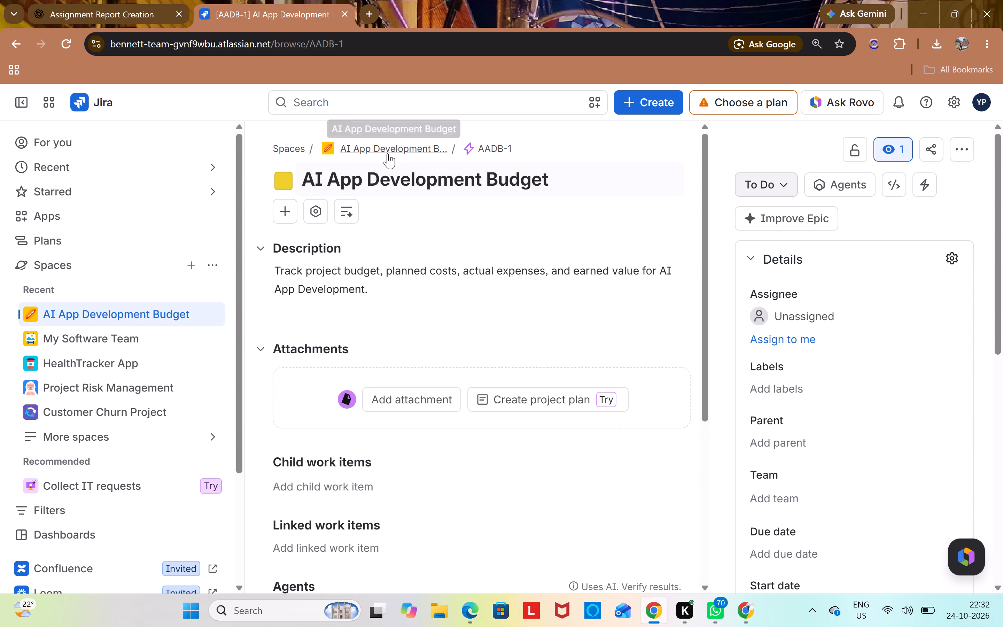
Go back to the AI App Development Budget space's List view, check its columns and reopen the work item from there.
click(392, 152)
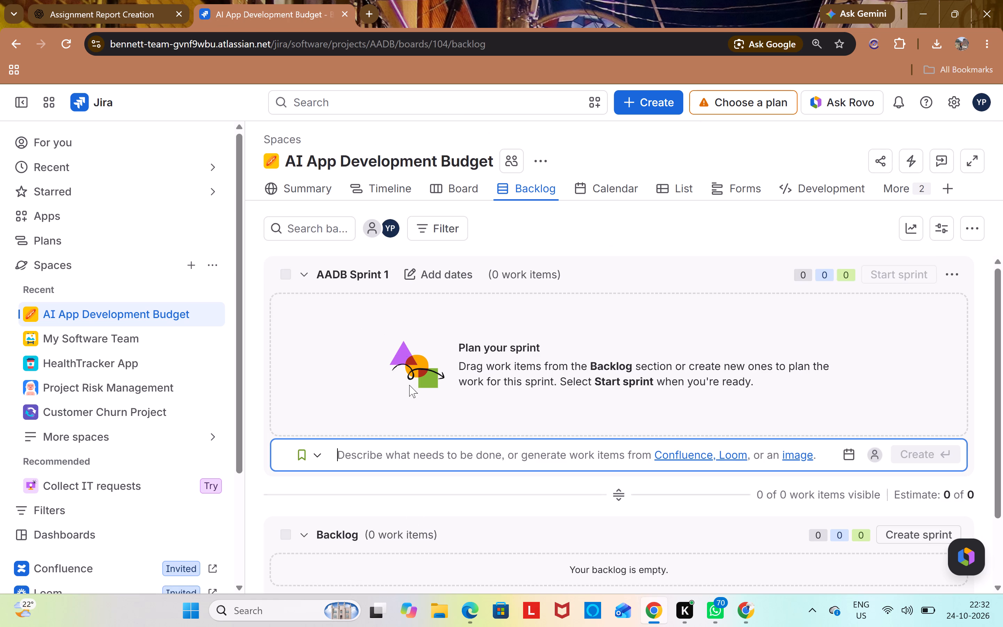
click(661, 189)
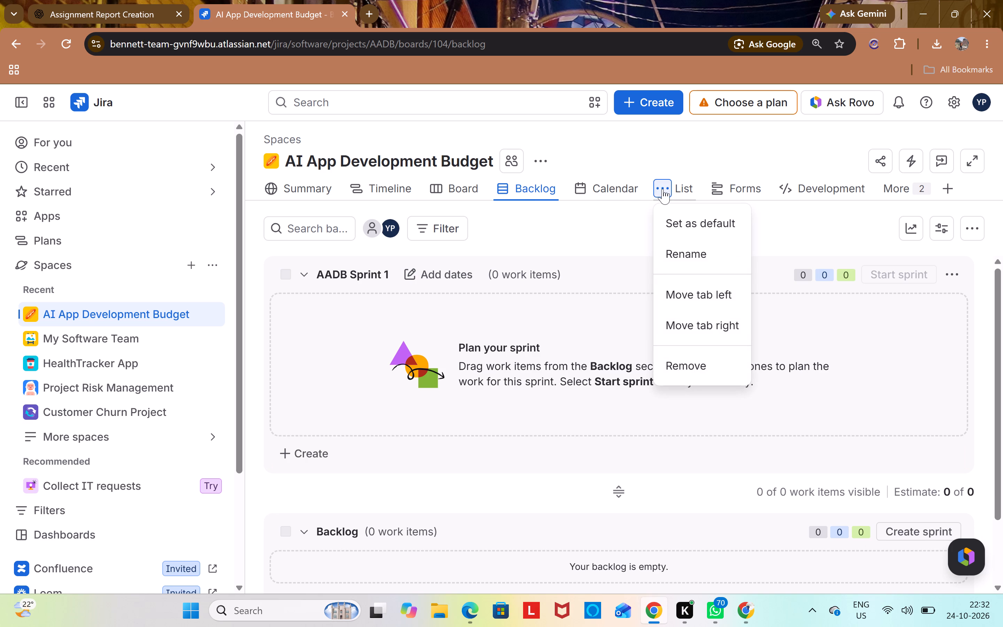
click(686, 185)
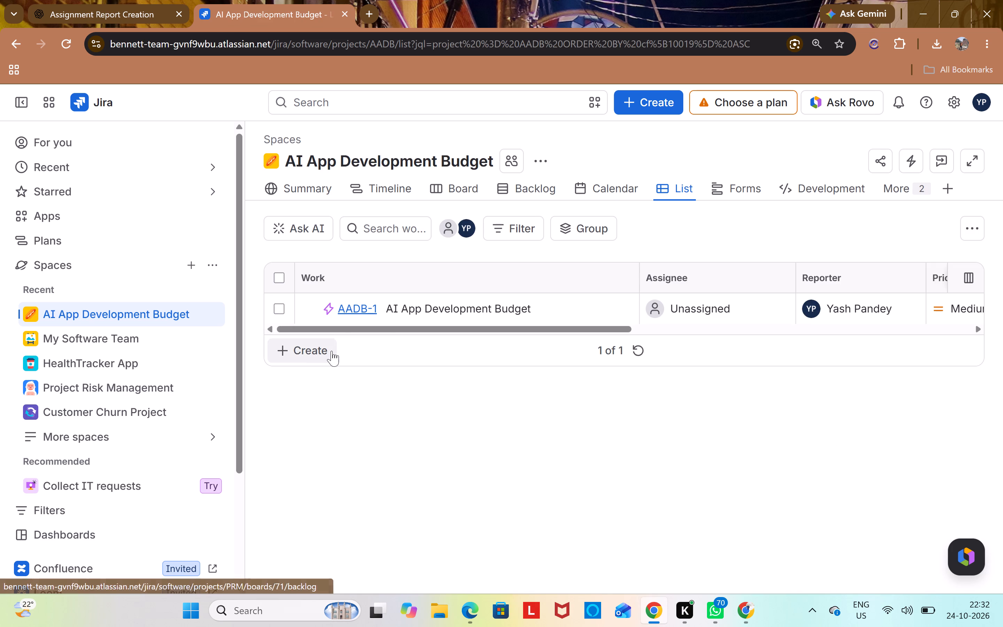
drag(479, 330, 758, 355)
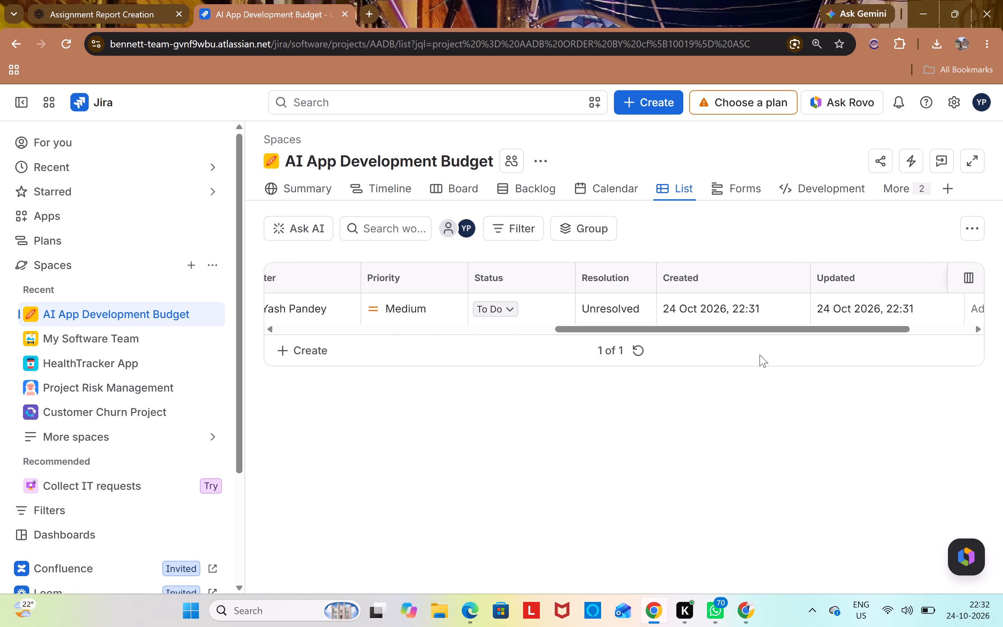
click(762, 354)
drag(779, 330, 484, 331)
click(363, 302)
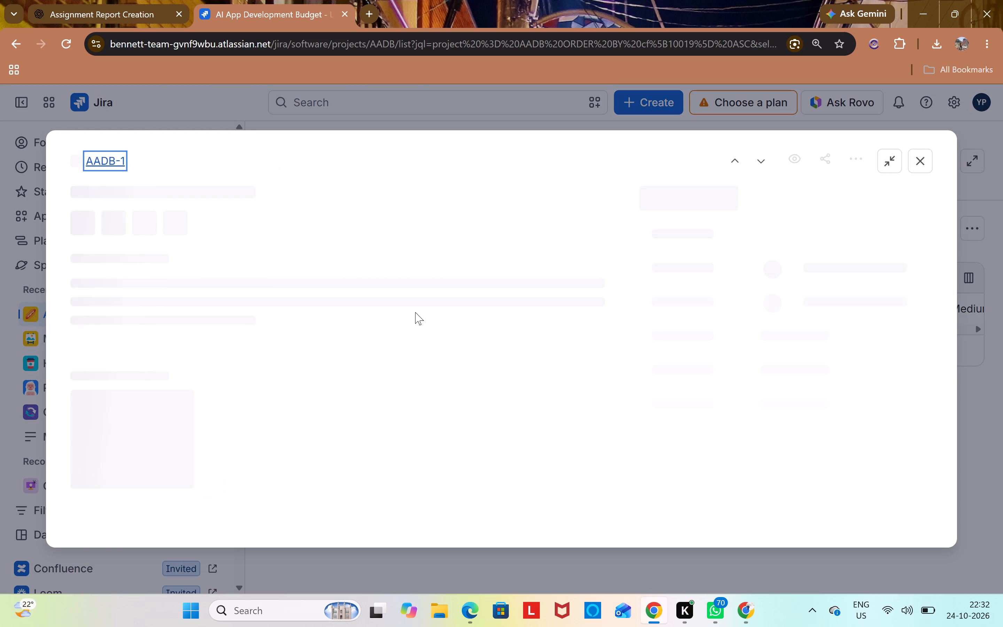
Examine the work item's attachments, linked work items and further actions for a budget linking option.
scroll(504, 297, down, 2)
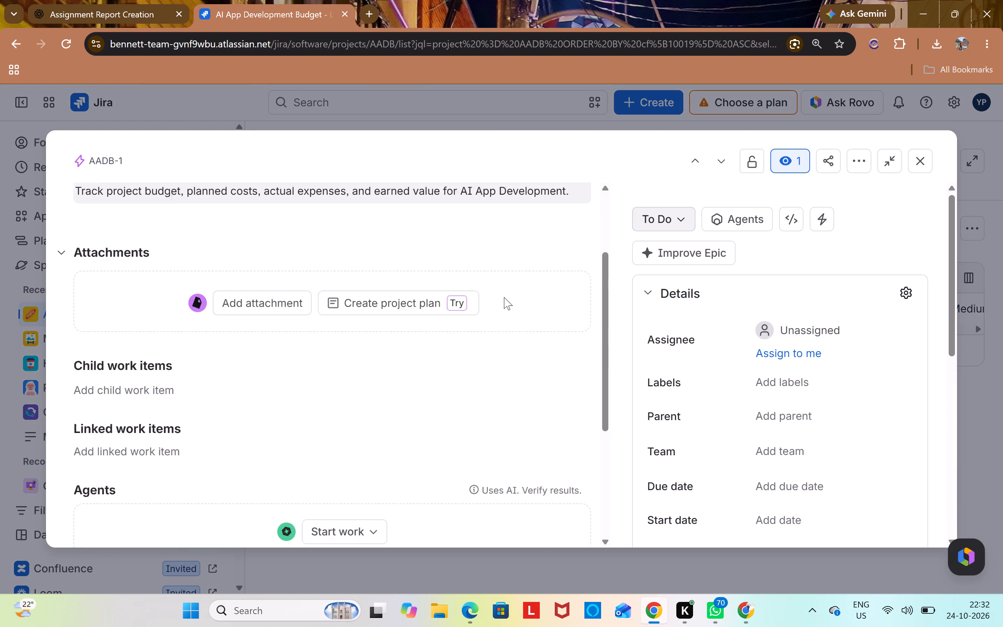
scroll(504, 297, up, 1)
scroll(504, 297, down, 3)
scroll(504, 297, up, 1)
scroll(504, 297, down, 4)
scroll(504, 297, up, 2)
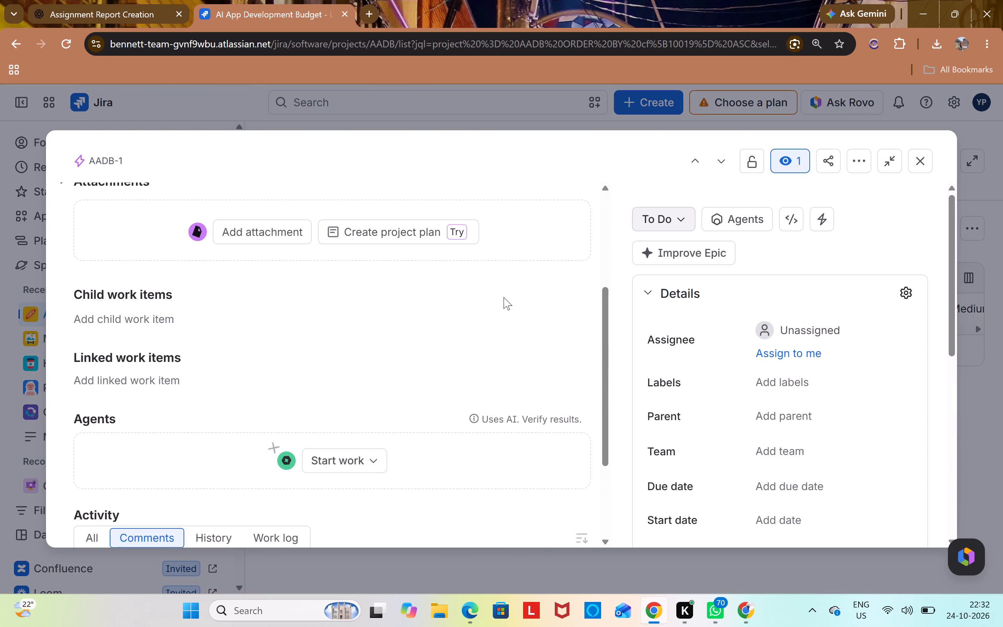
scroll(504, 297, up, 2)
scroll(504, 297, down, 1)
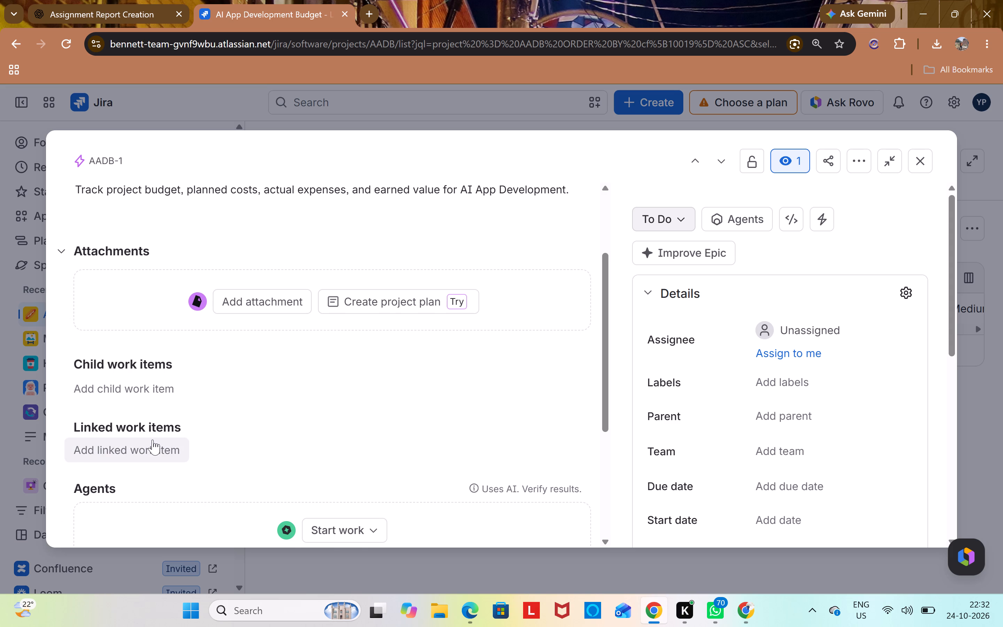
click(153, 440)
scroll(244, 434, down, 1)
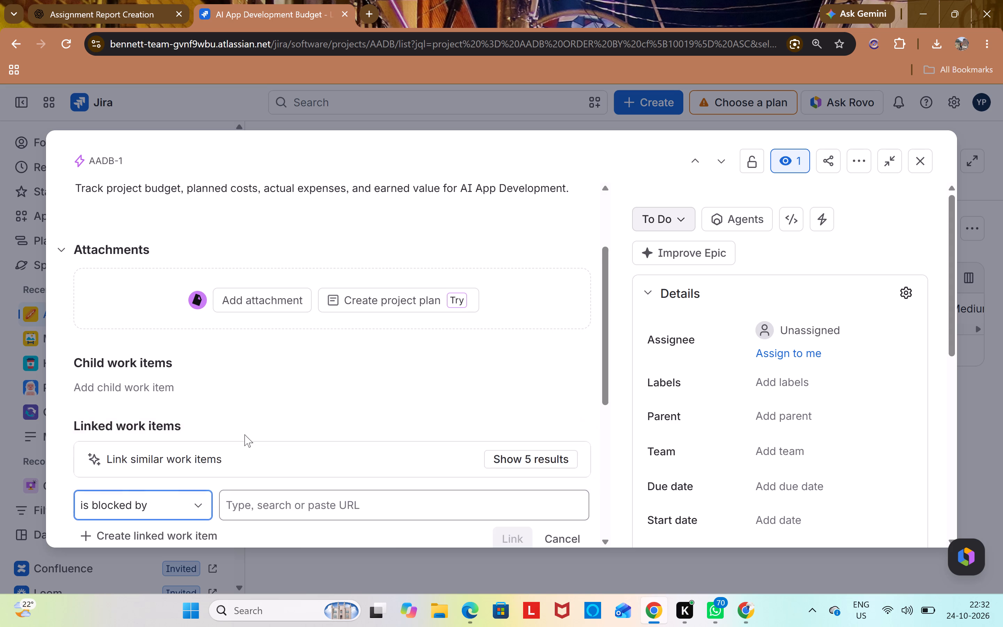
scroll(244, 434, up, 1)
scroll(358, 440, up, 3)
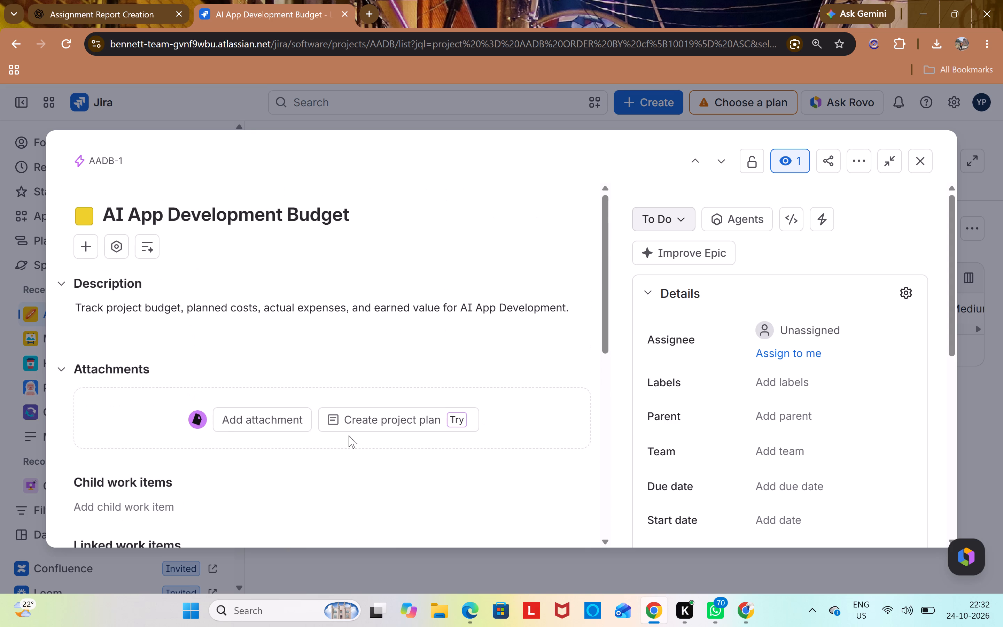
click(120, 282)
click(218, 372)
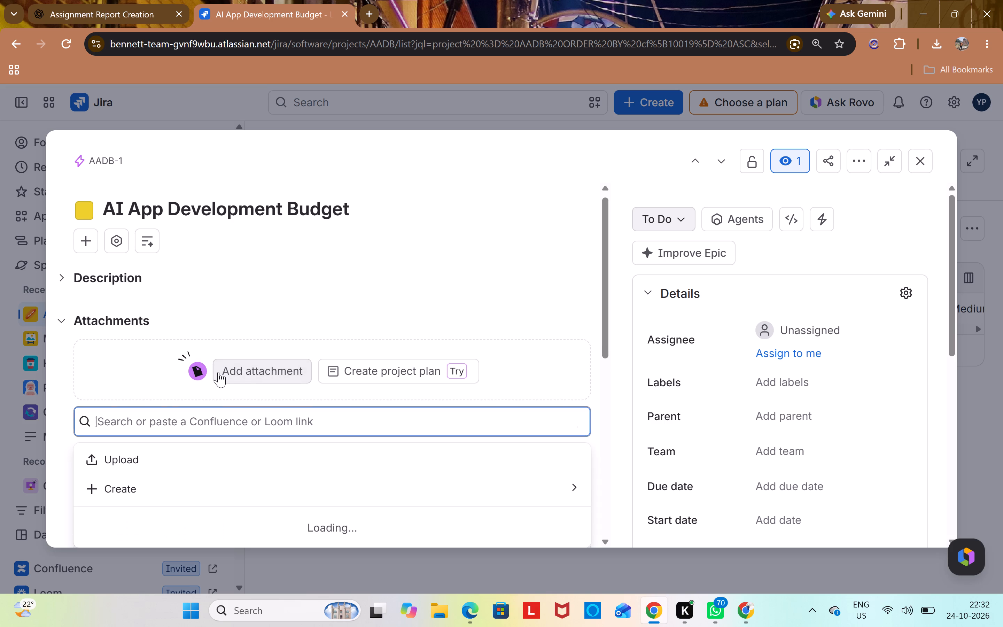
click(470, 285)
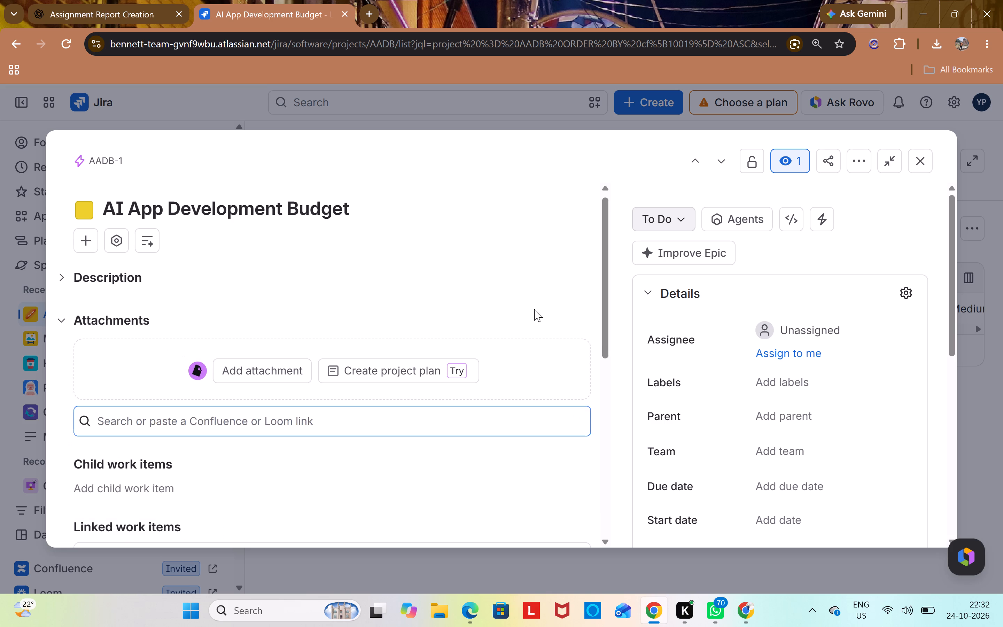
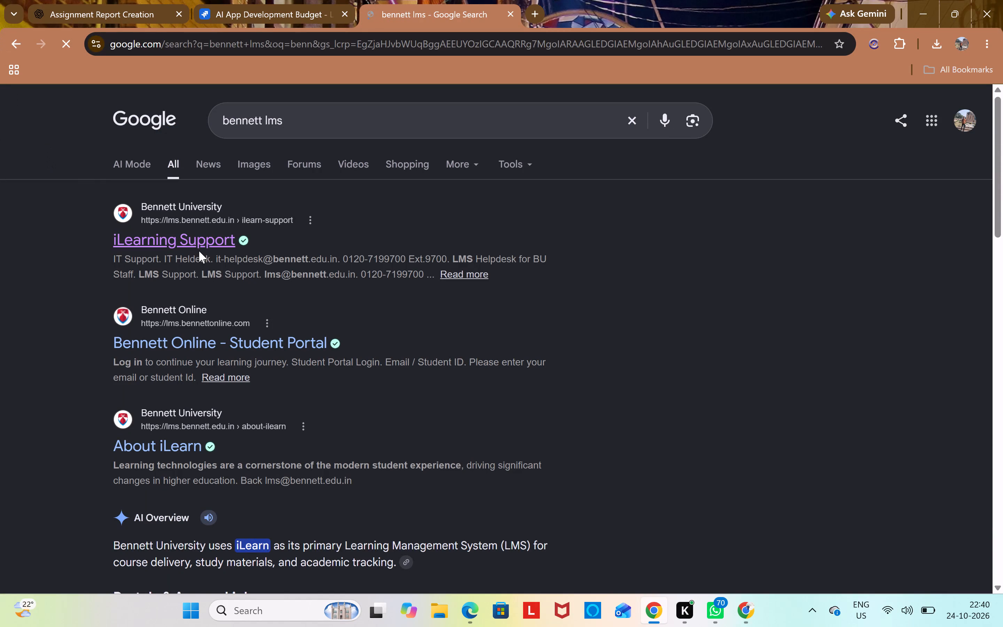
click(198, 232)
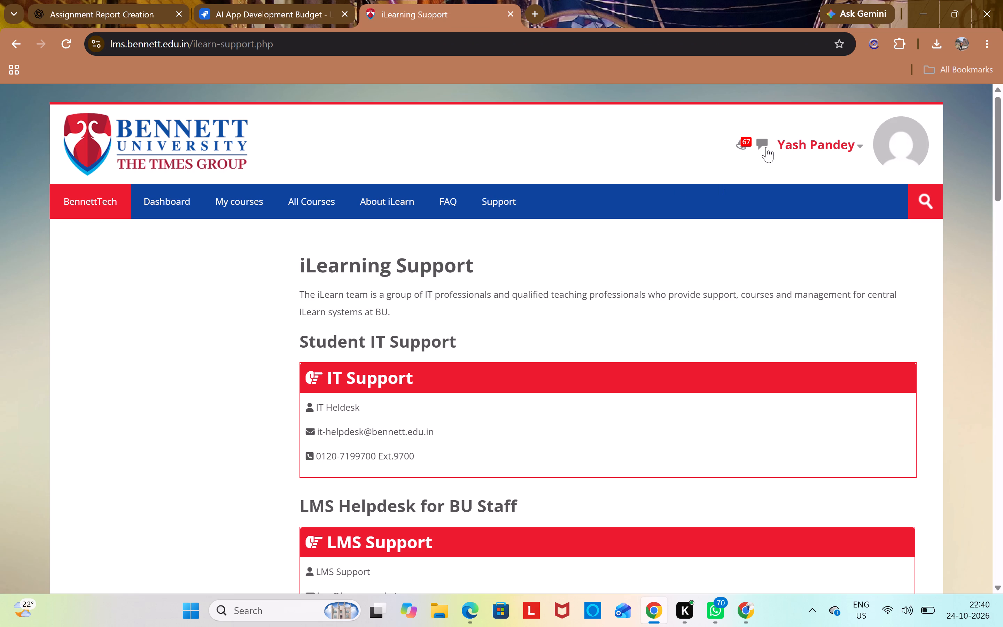
drag(155, 202, 158, 201)
click(168, 205)
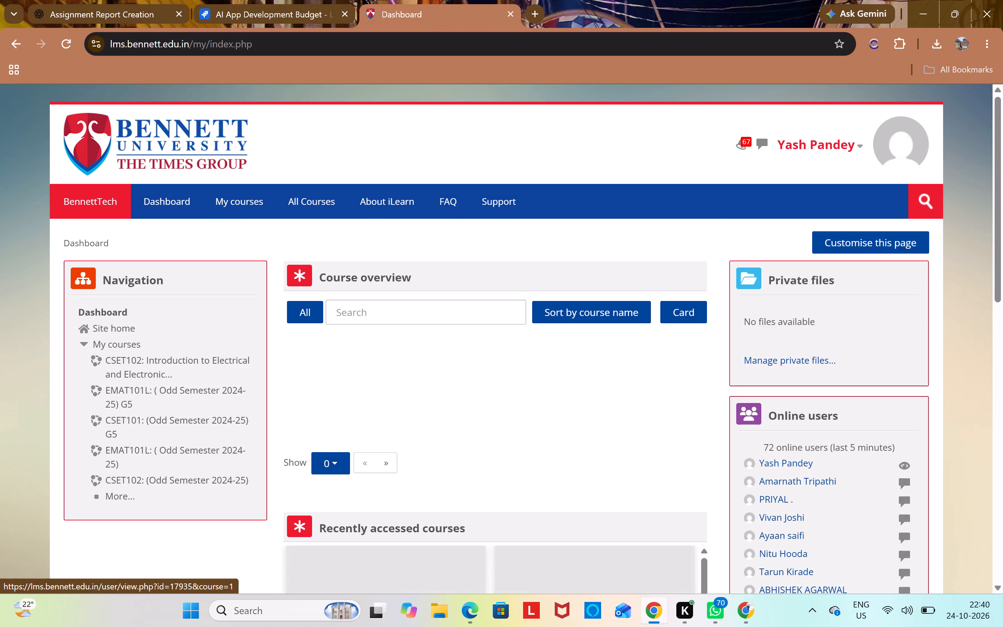
Find the lab 7- Budgety event among the dashboard's upcoming events and open its CSET455 Agile Software Development course.
scroll(800, 452, down, 6)
scroll(837, 318, up, 9)
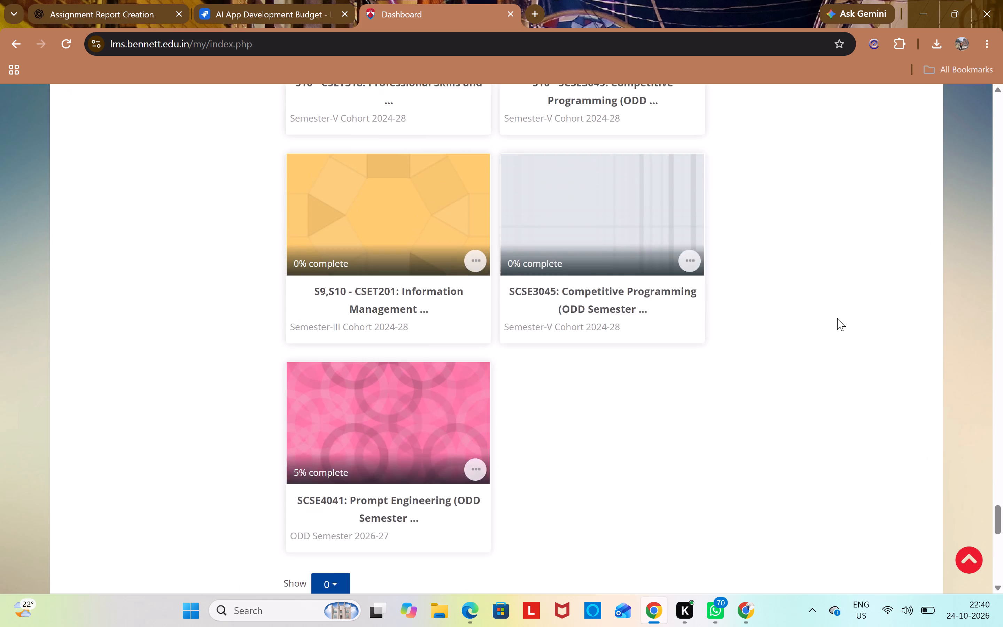
click(1002, 205)
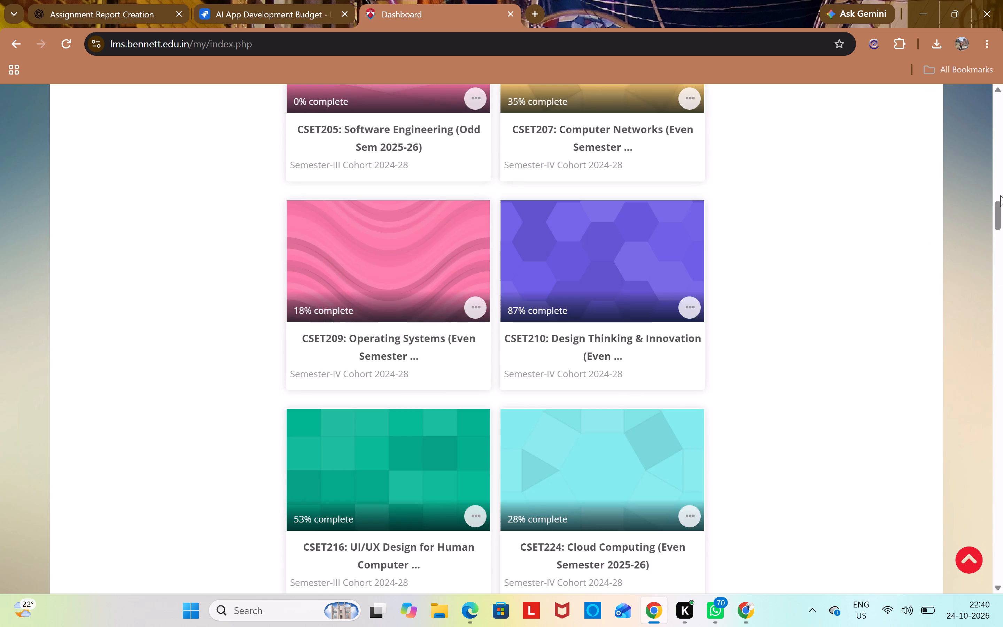
click(1000, 189)
click(998, 177)
click(994, 149)
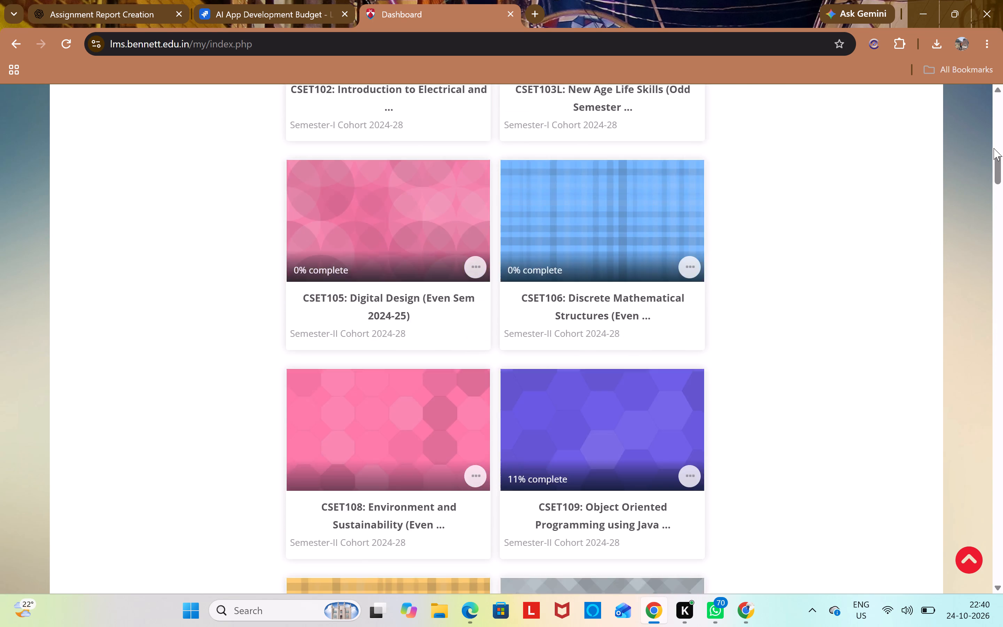
click(996, 137)
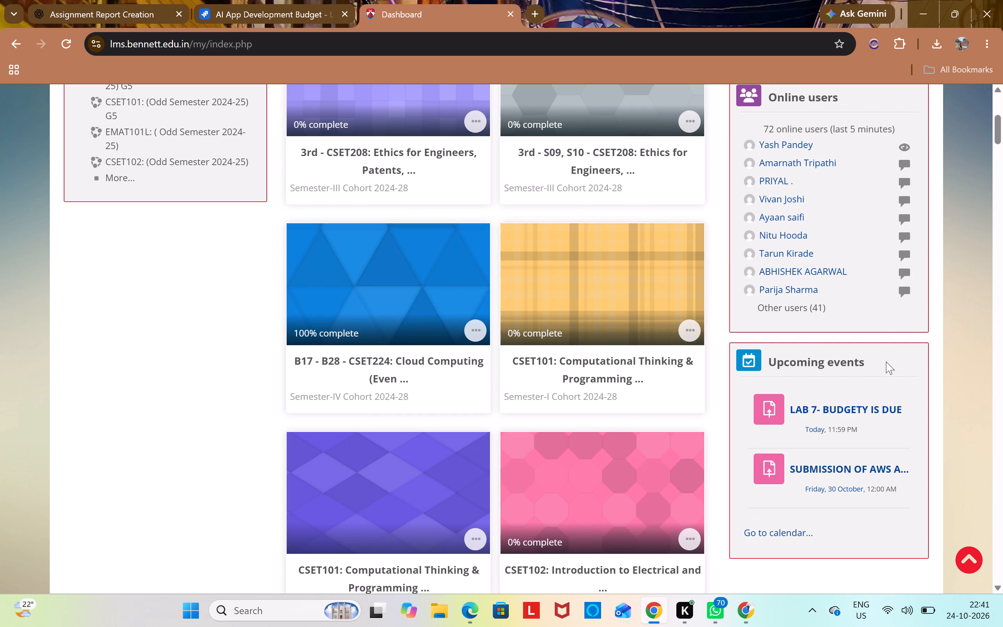
click(883, 403)
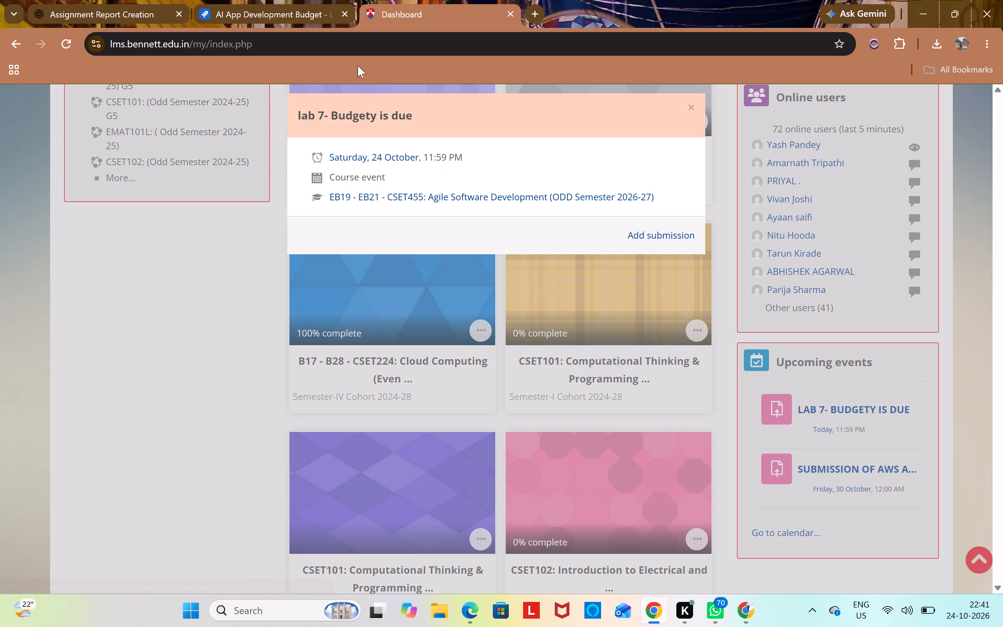
click(486, 194)
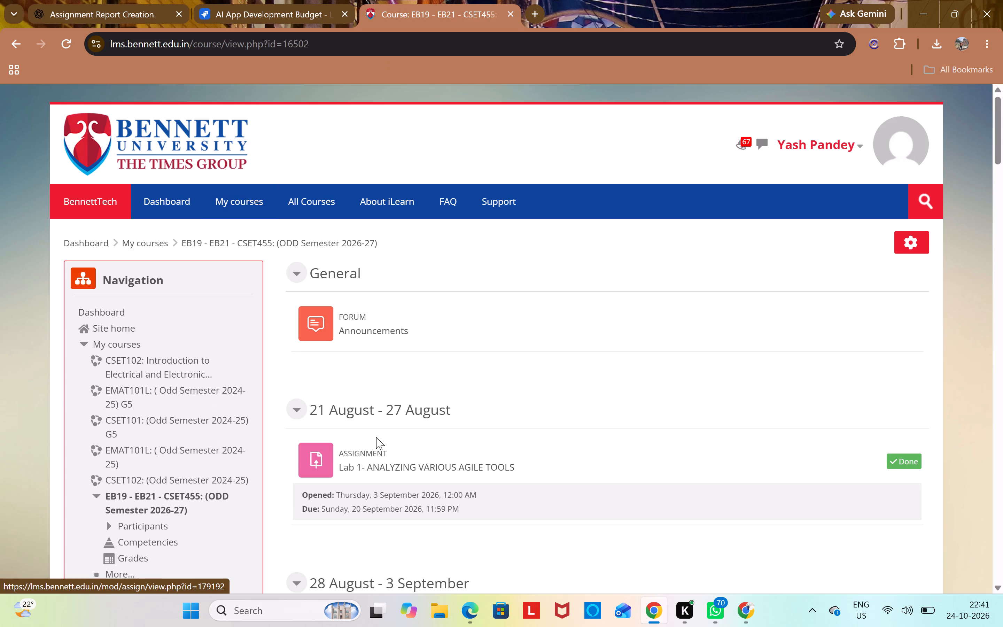
Open the lab 7- Budgety assignment under 9 October - 15 October and check its submission status.
scroll(376, 437, down, 9)
scroll(380, 435, up, 1)
scroll(380, 435, down, 10)
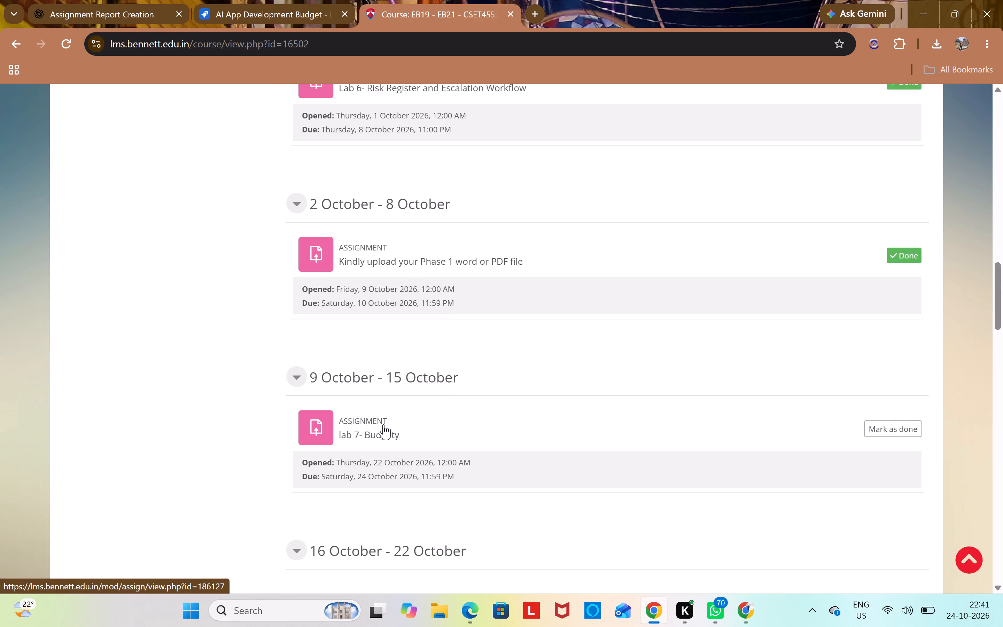
scroll(383, 424, down, 2)
click(396, 278)
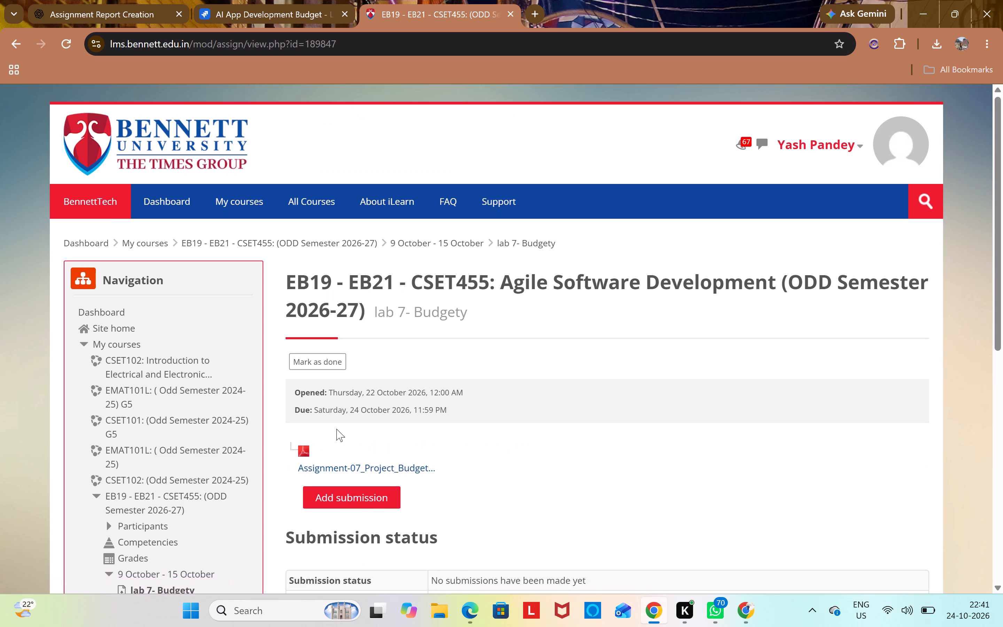
scroll(336, 429, down, 3)
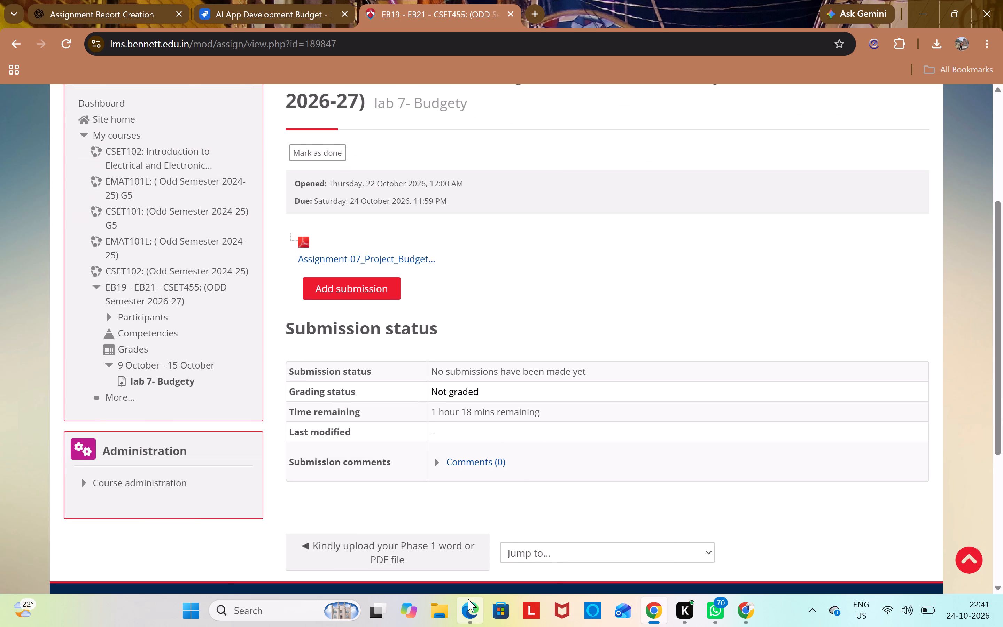
Switch to the Assignment-07 PDF in Edge and read back from the Earned Value calculations to the Step 4 and 5 budget linking instructions.
click(468, 599)
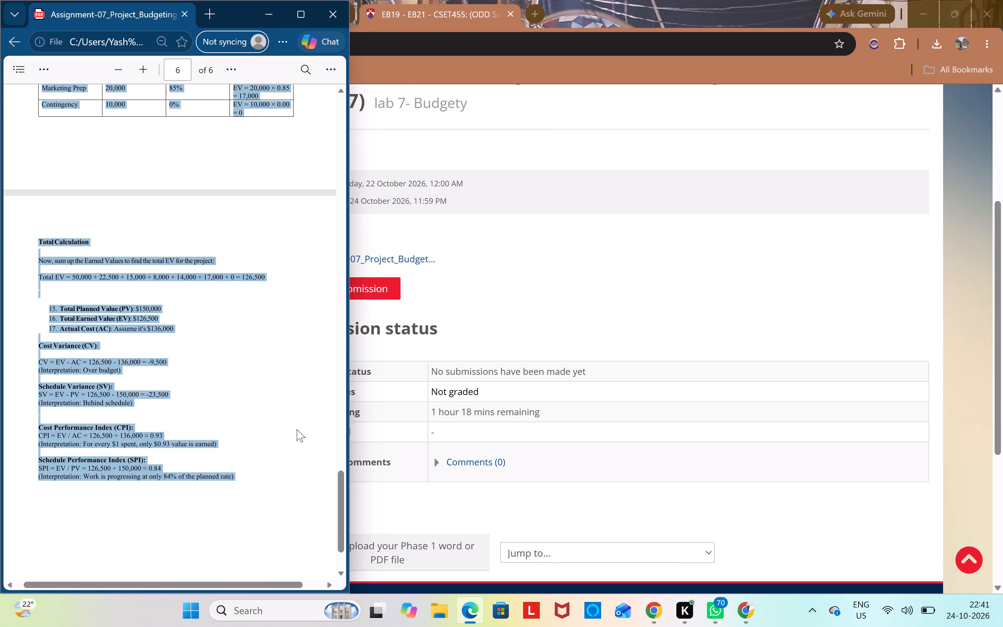
scroll(297, 429, up, 3)
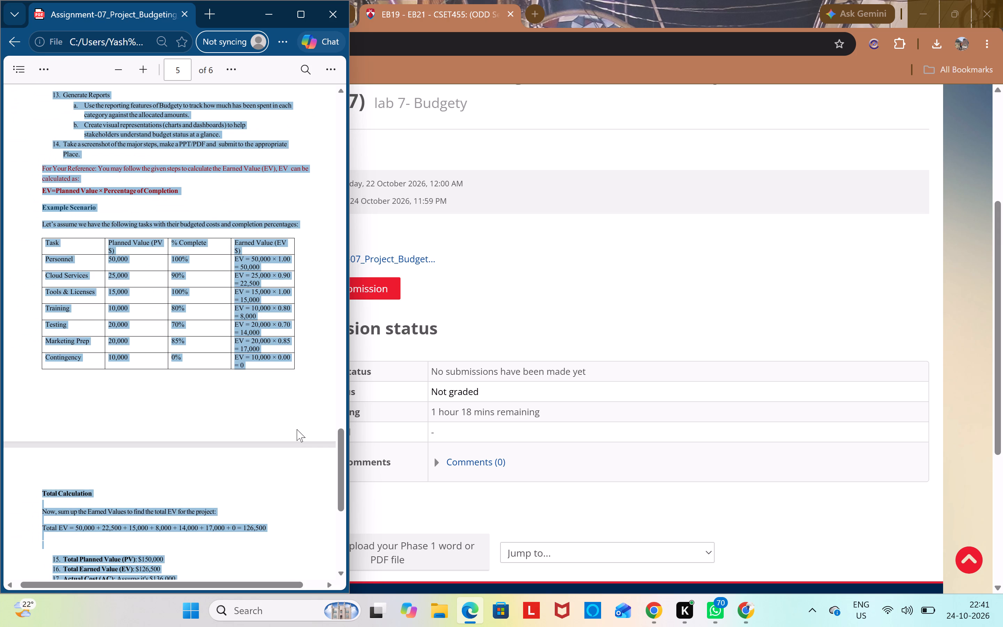
scroll(263, 374, up, 1)
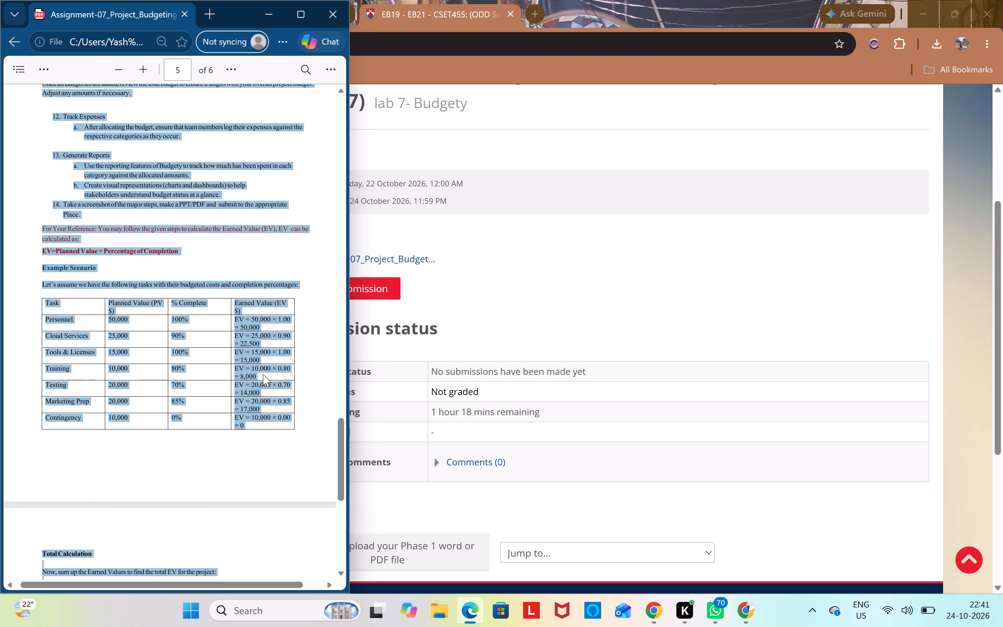
scroll(263, 374, up, 2)
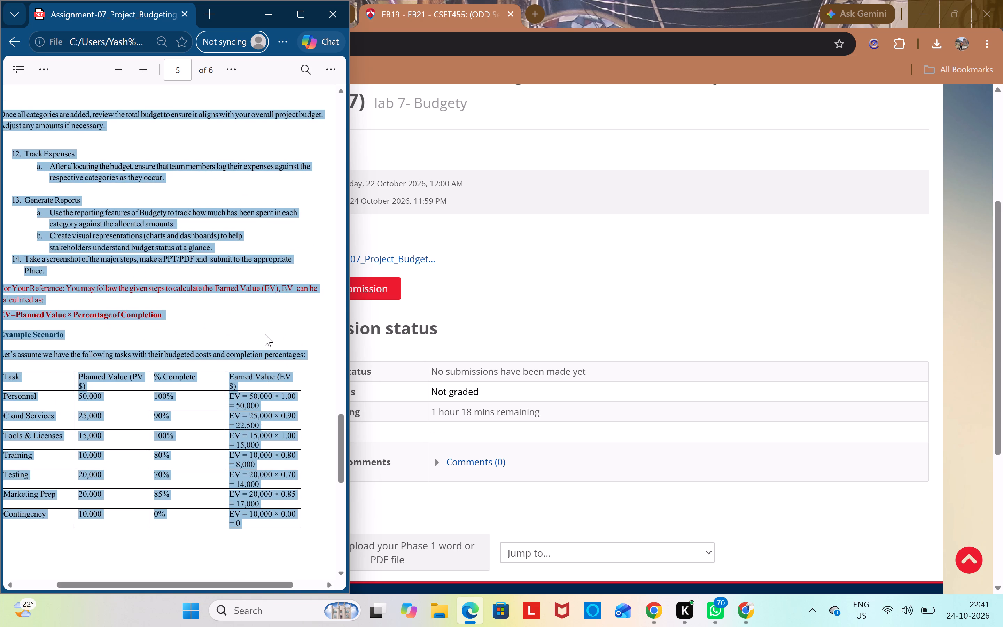
scroll(325, 313, right, 1)
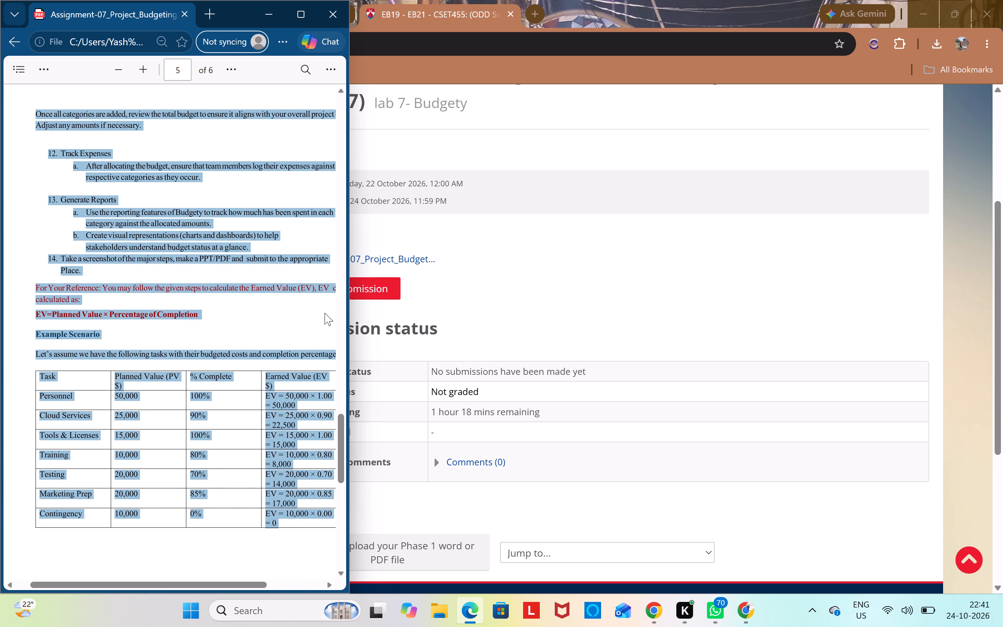
scroll(323, 322, up, 2)
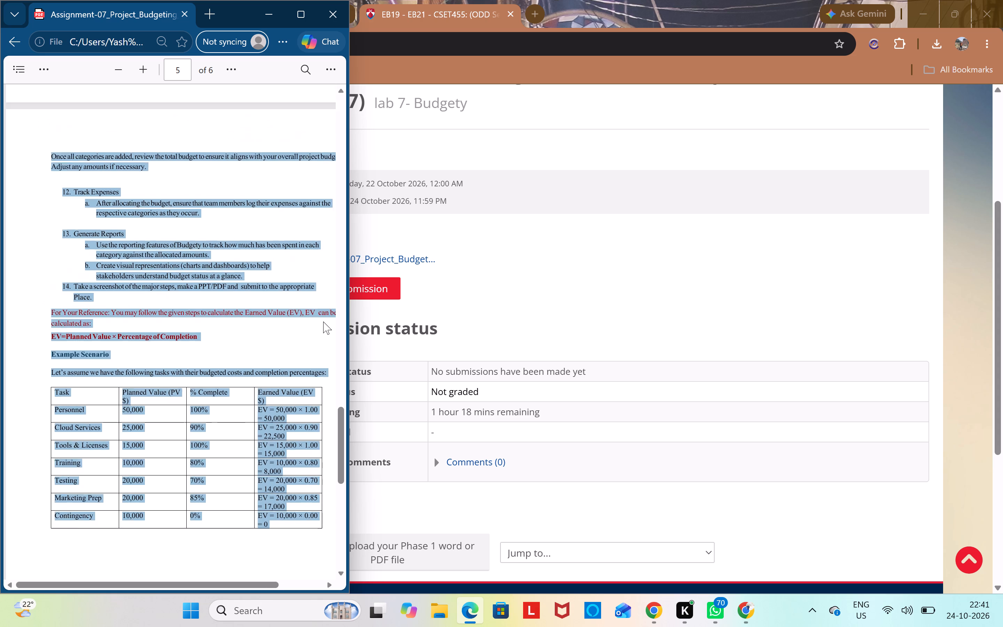
scroll(323, 322, up, 6)
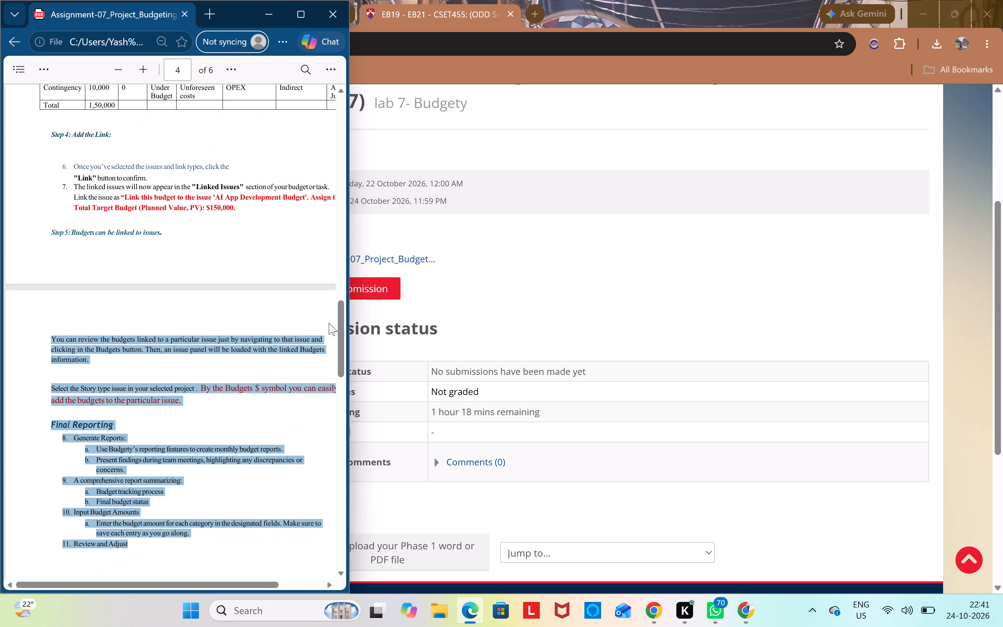
scroll(249, 333, left, 1)
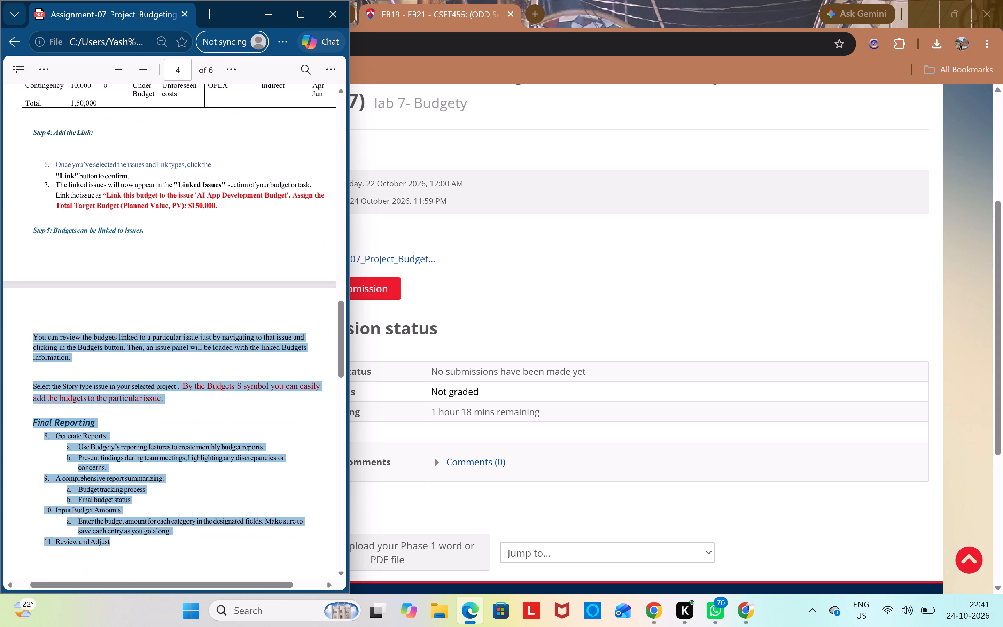
scroll(249, 333, left, 1)
Reread the PDF from the Final Reporting tasks through the Earned Value example to the CV, SV, CPI and SPI calculations.
scroll(249, 333, down, 1)
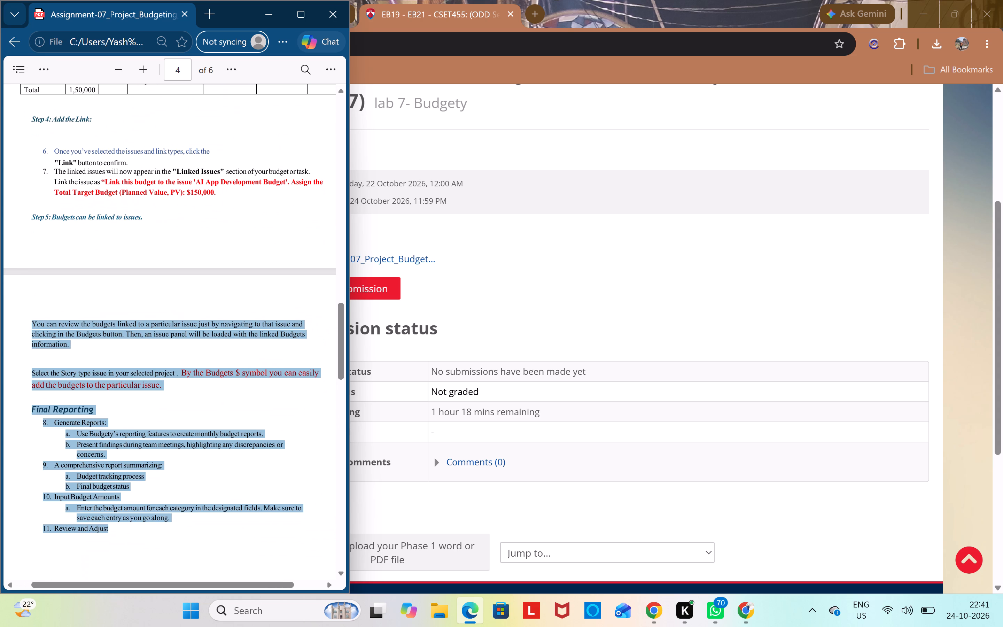
scroll(249, 333, down, 4)
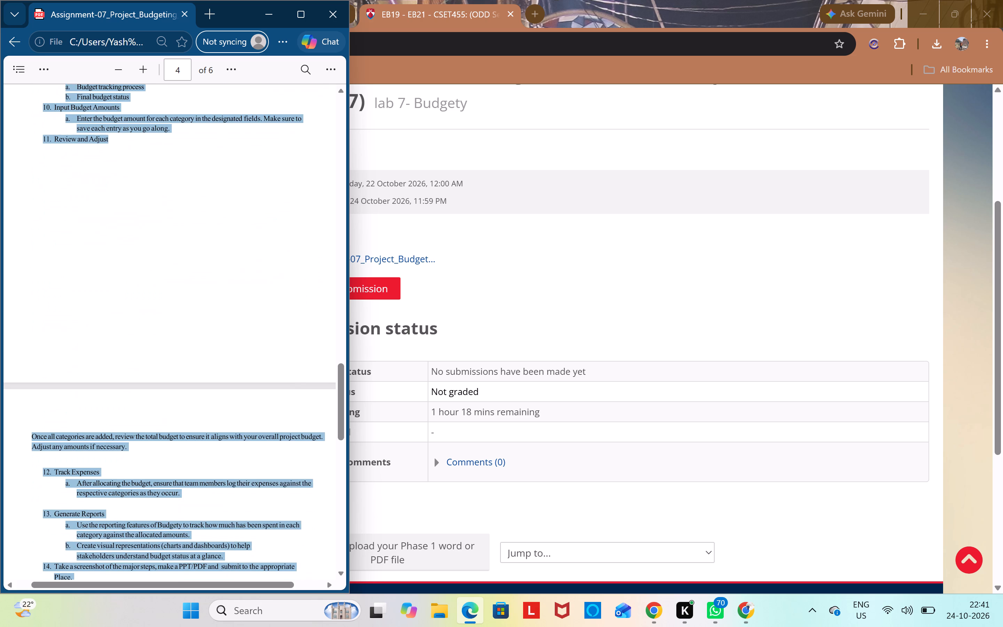
scroll(249, 333, down, 1)
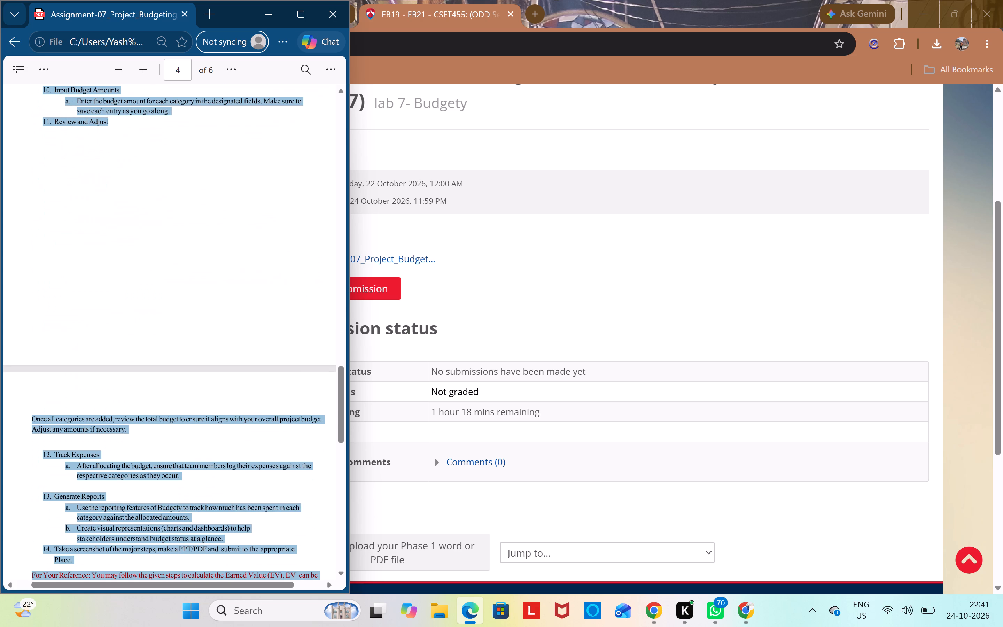
scroll(249, 333, down, 1)
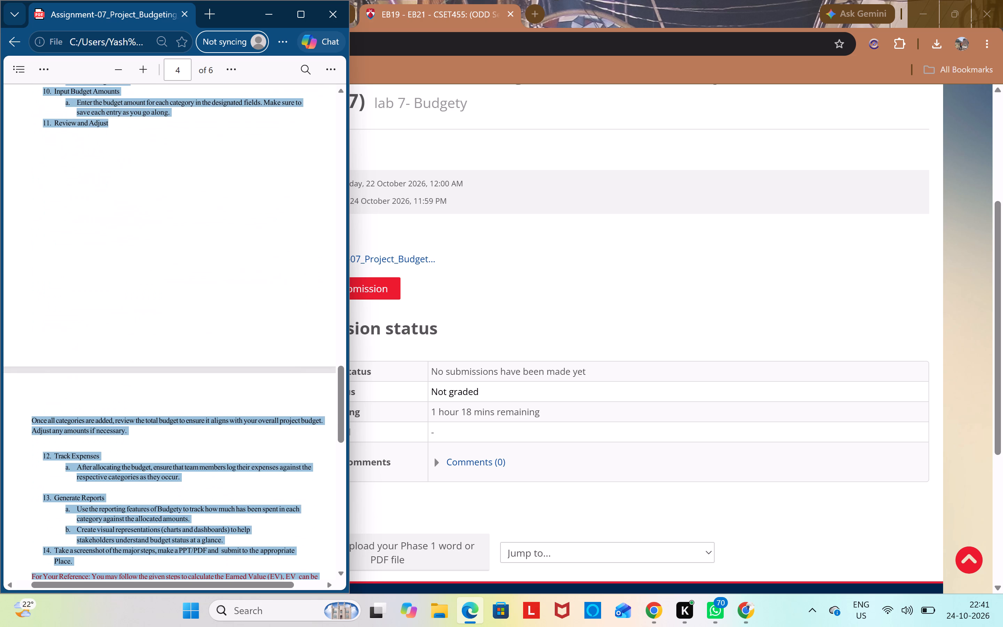
scroll(249, 333, down, 2)
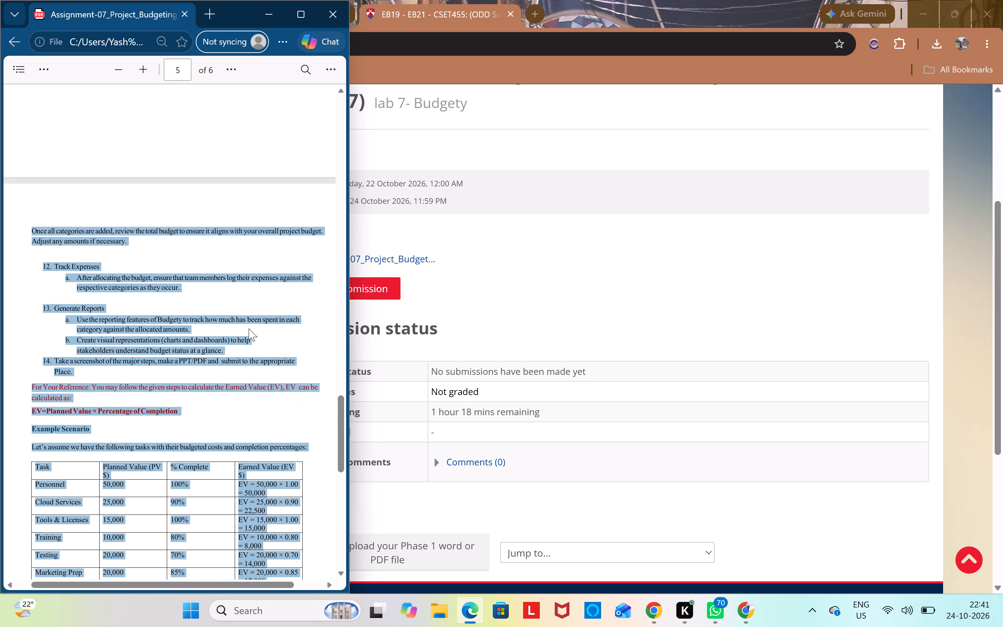
scroll(249, 328, down, 2)
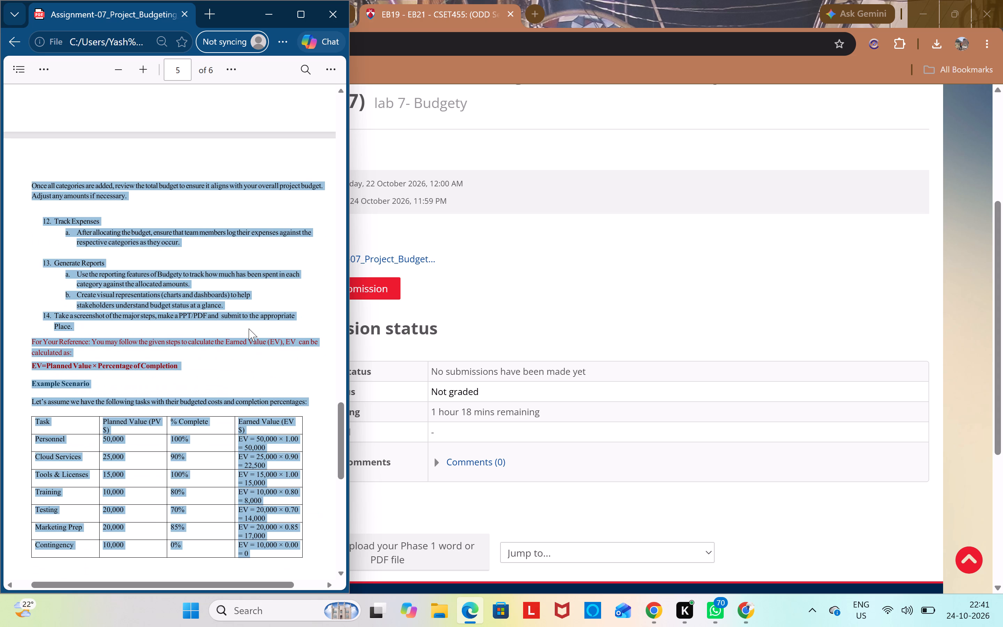
scroll(249, 328, down, 4)
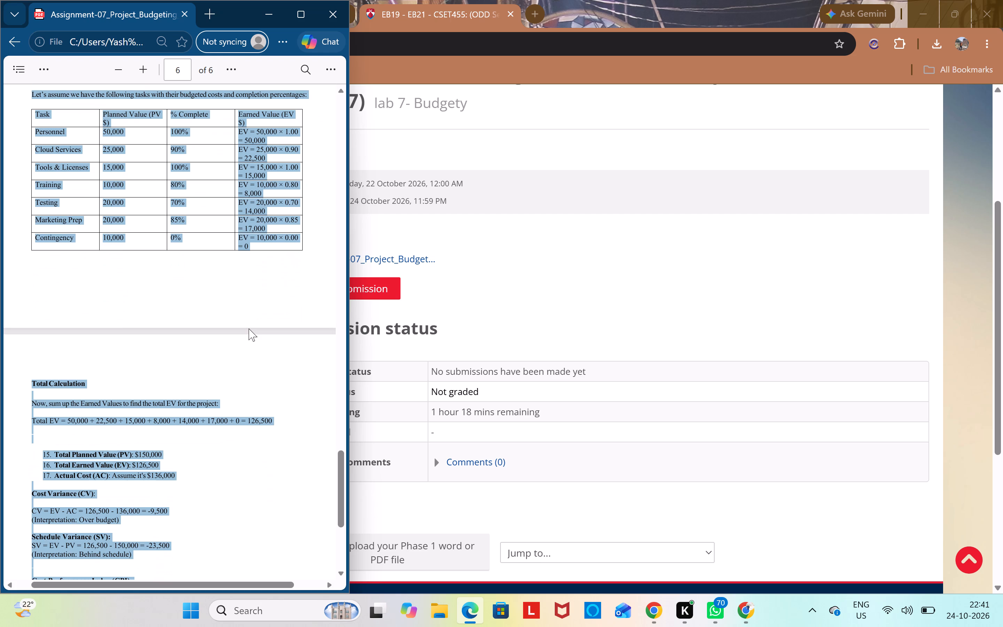
scroll(249, 328, down, 2)
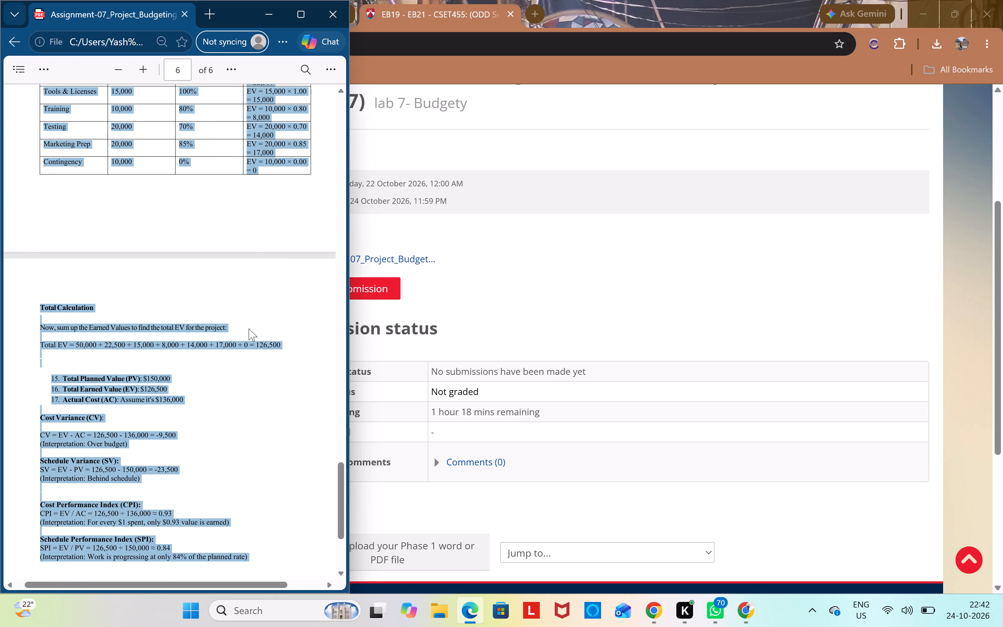
scroll(249, 328, down, 1)
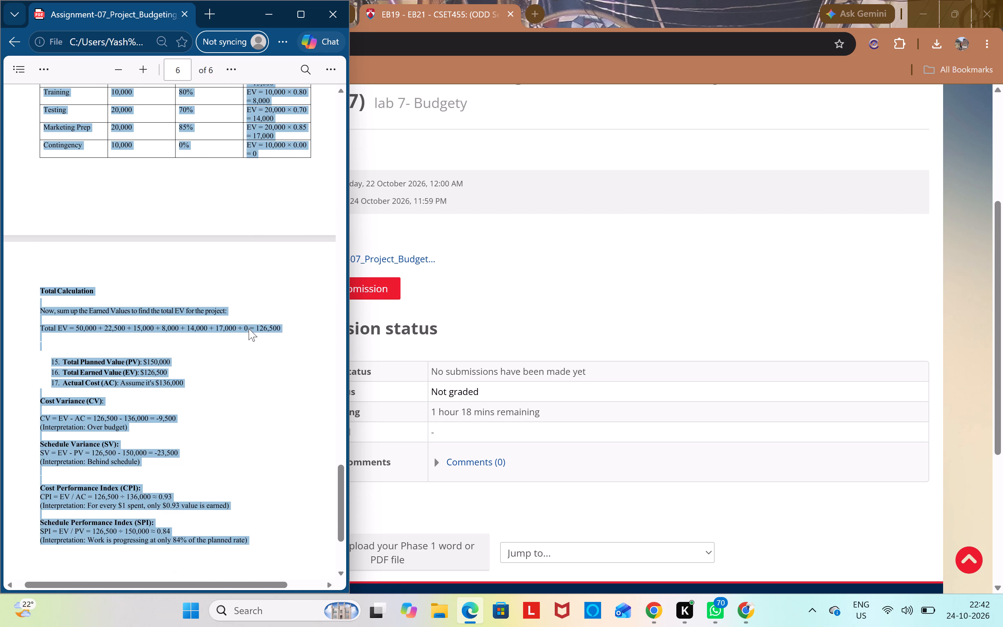
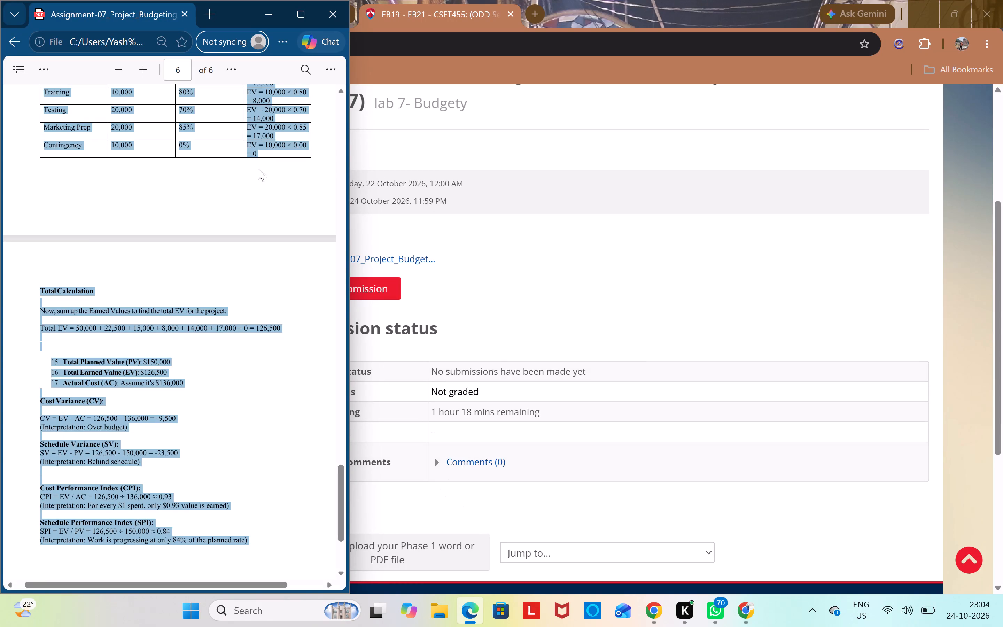
Review the PDF from the Earned Value calculations back to Step 4, Step 5 and the Final Reporting instructions.
scroll(258, 278, down, 6)
scroll(257, 278, up, 6)
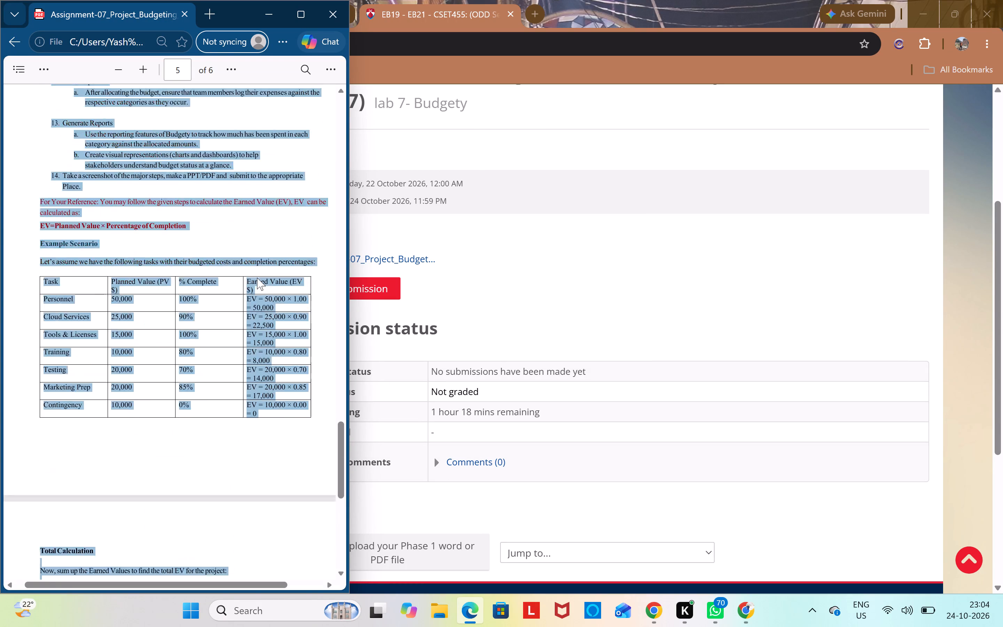
scroll(257, 278, up, 13)
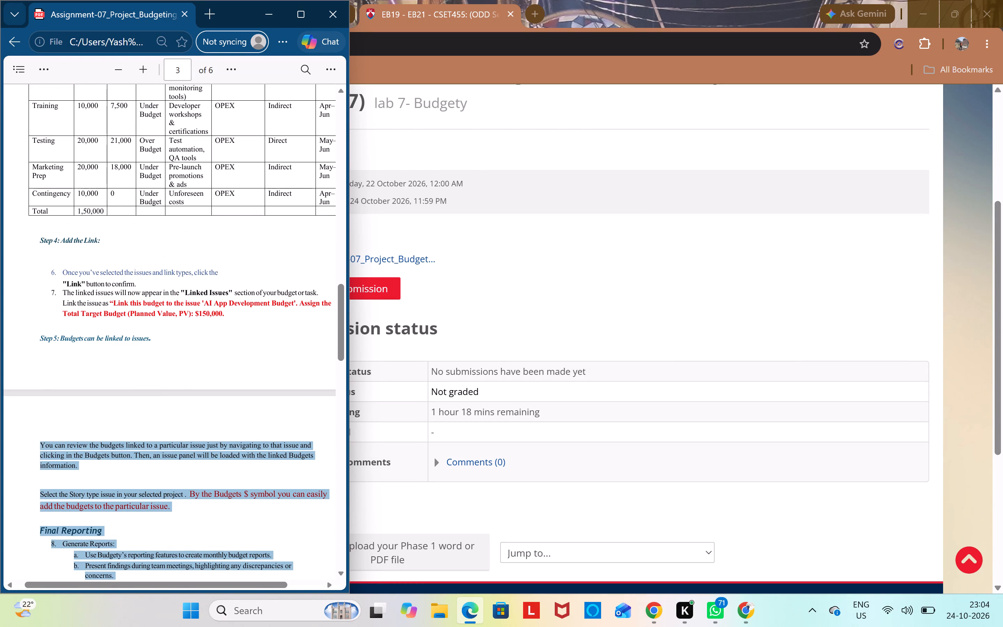
click(256, 407)
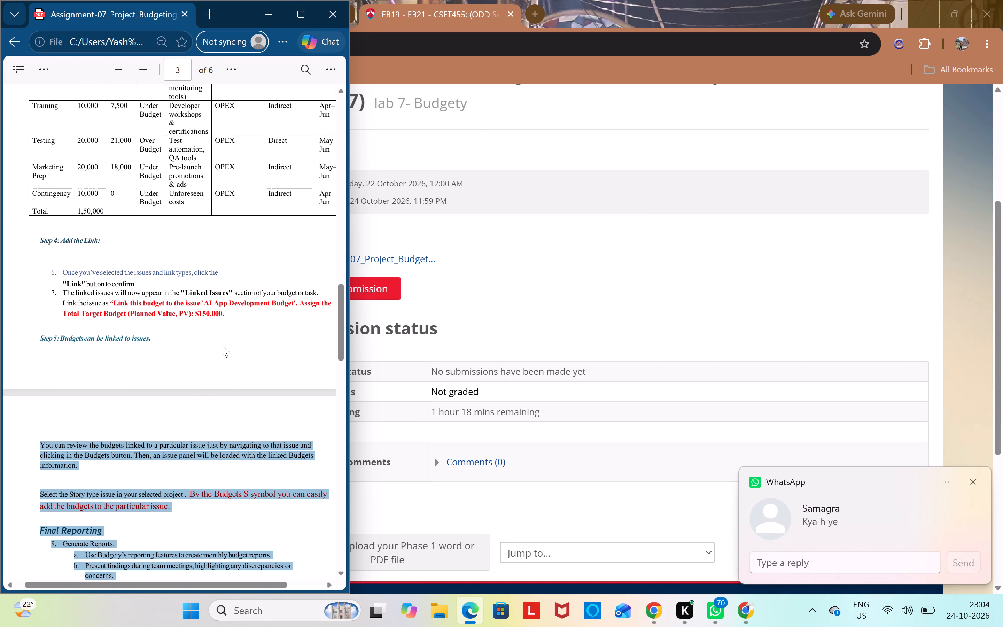
scroll(230, 376, down, 2)
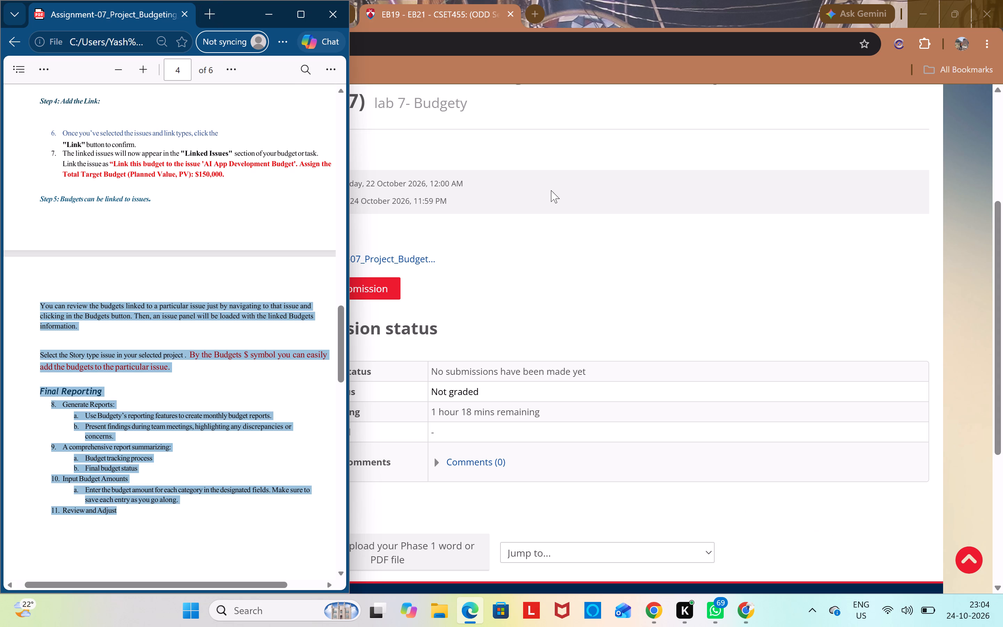
Select the assignment text from the Assignment-7 title on page 1 through item 11, Review and Adjust, on page 4.
scroll(291, 289, up, 7)
scroll(328, 227, up, 8)
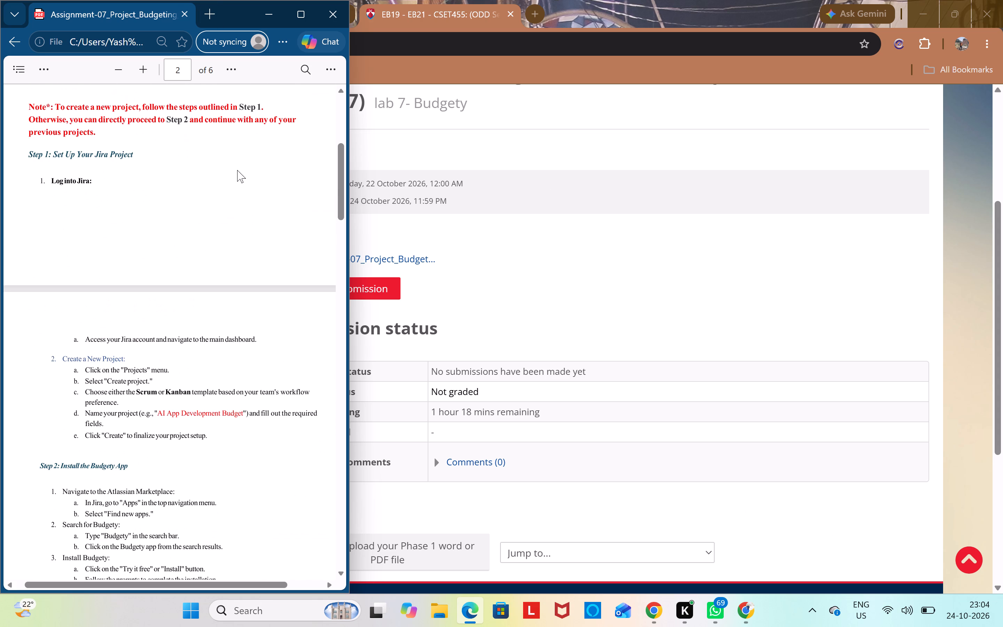
scroll(220, 194, up, 10)
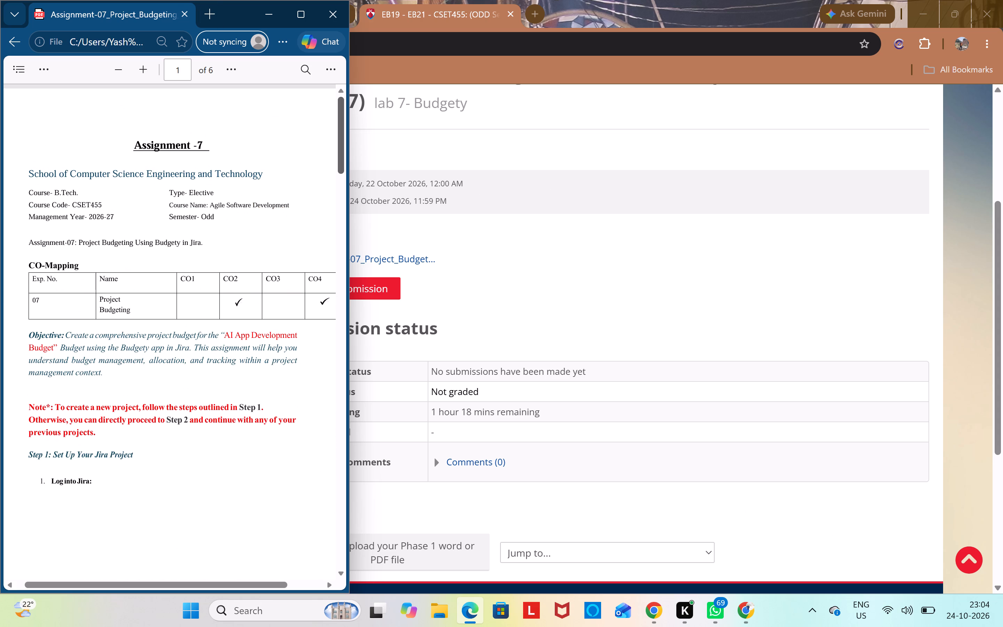
drag(134, 146, 192, 554)
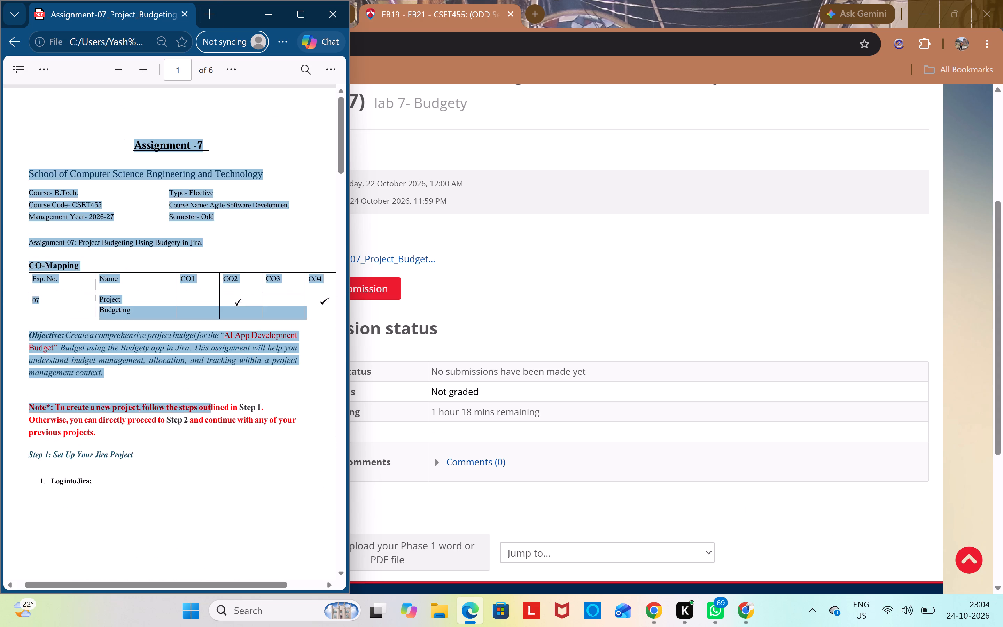
drag(192, 554, 212, 604)
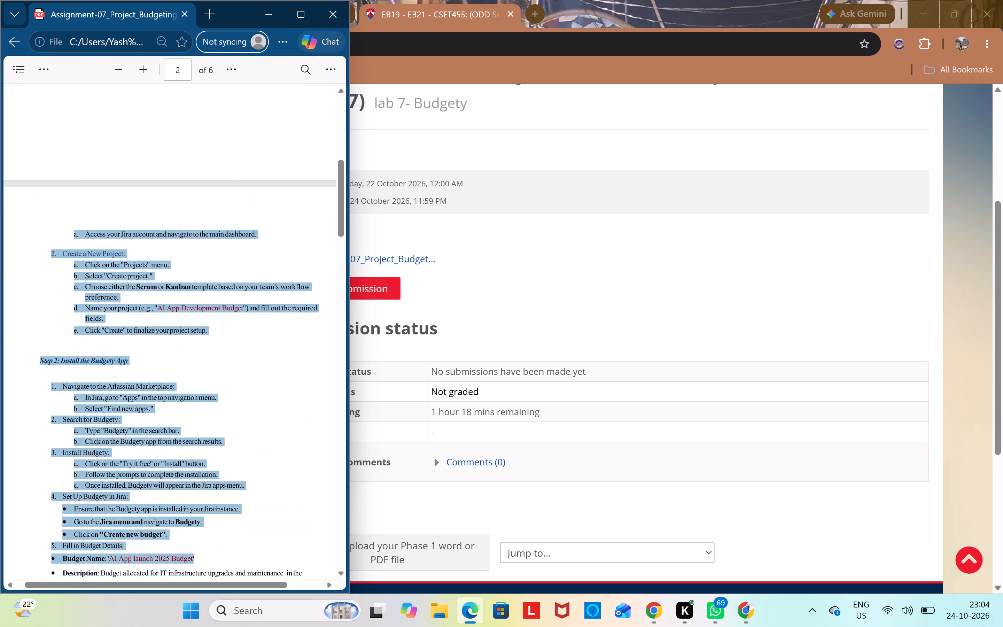
drag(212, 604, 208, 605)
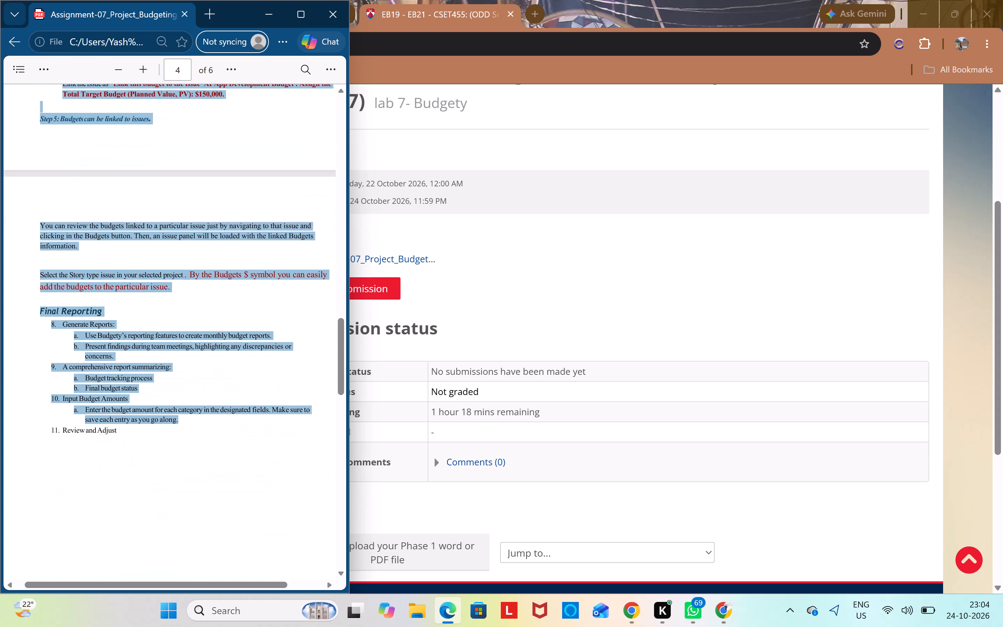
drag(208, 605, 157, 432)
drag(157, 432, 115, 429)
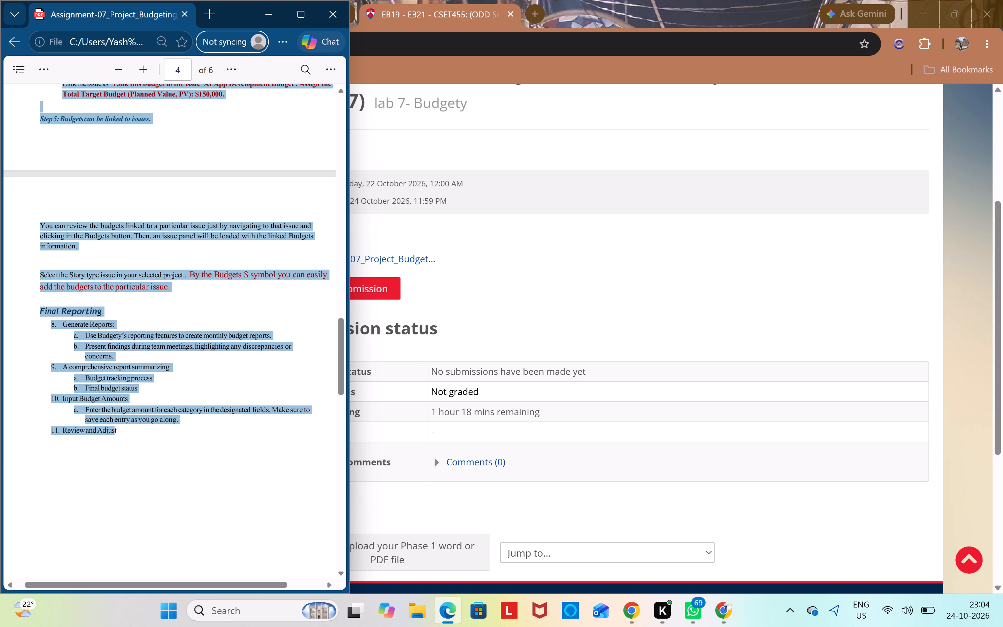
drag(115, 429, 161, 462)
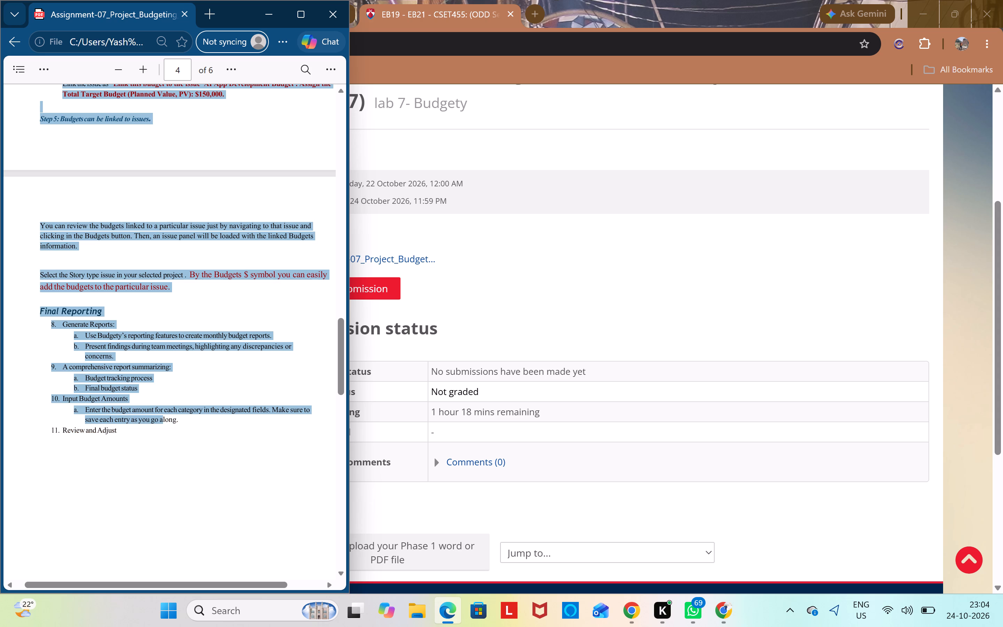
drag(161, 462, 200, 529)
drag(200, 529, 119, 432)
Look back over the selected text from the Final Reporting section to the Assignment-7 title to check what it covers.
scroll(162, 355, up, 7)
scroll(246, 294, up, 6)
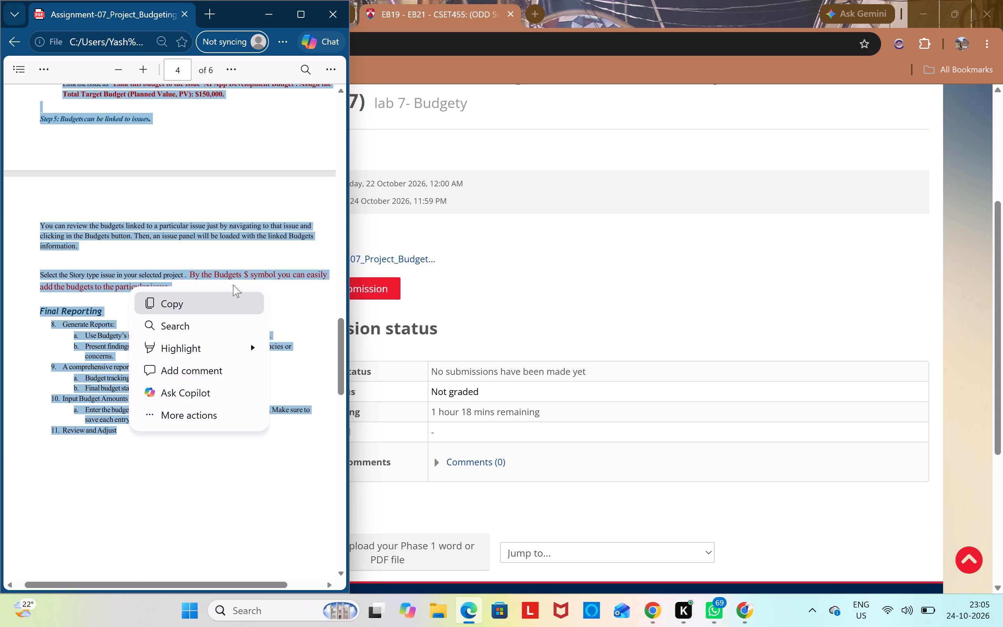
scroll(199, 180, up, 10)
scroll(198, 179, down, 1)
scroll(198, 179, up, 9)
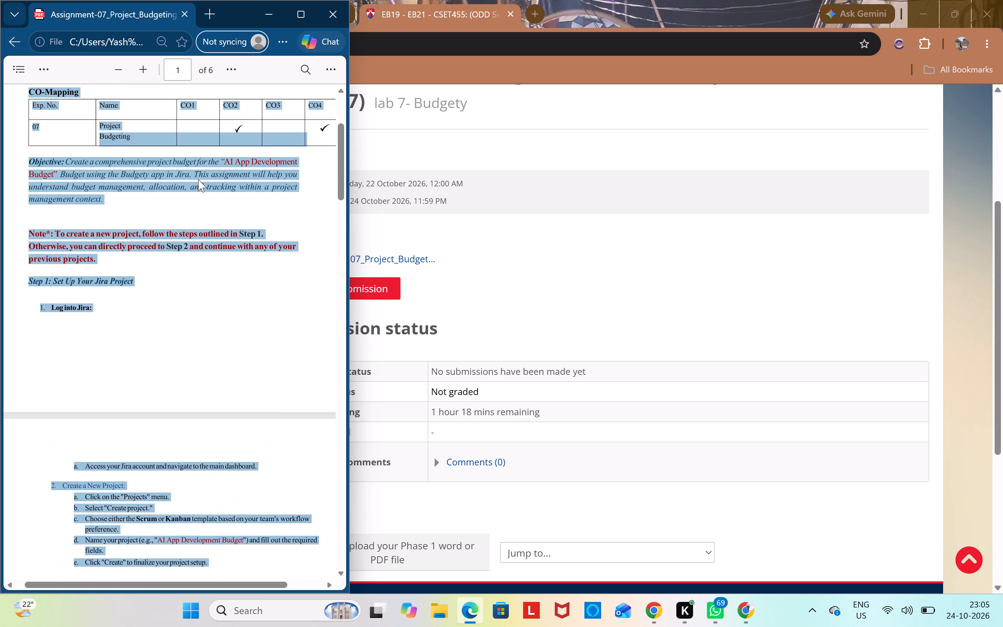
scroll(198, 179, up, 7)
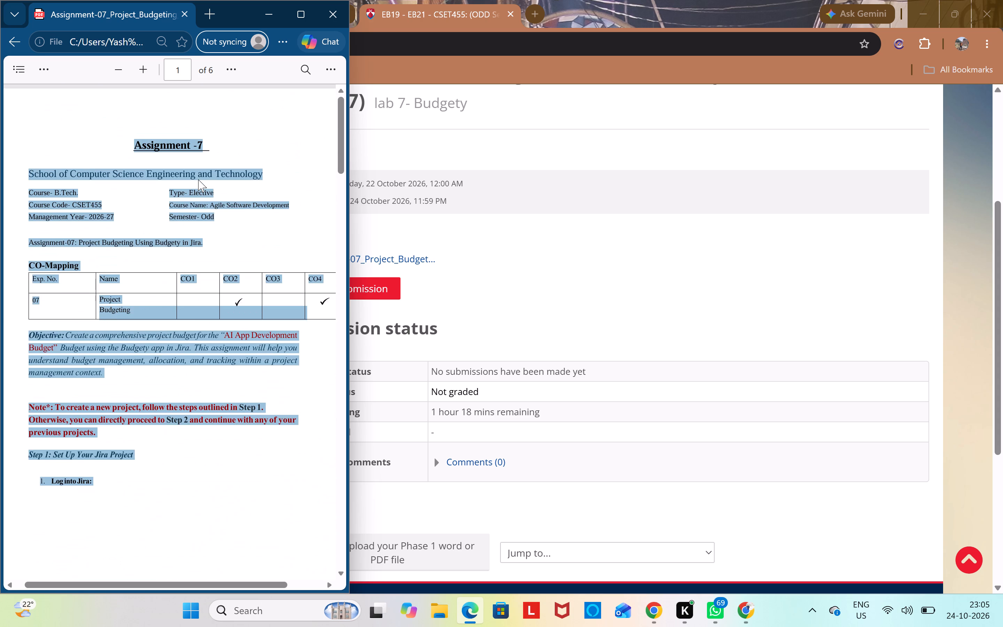
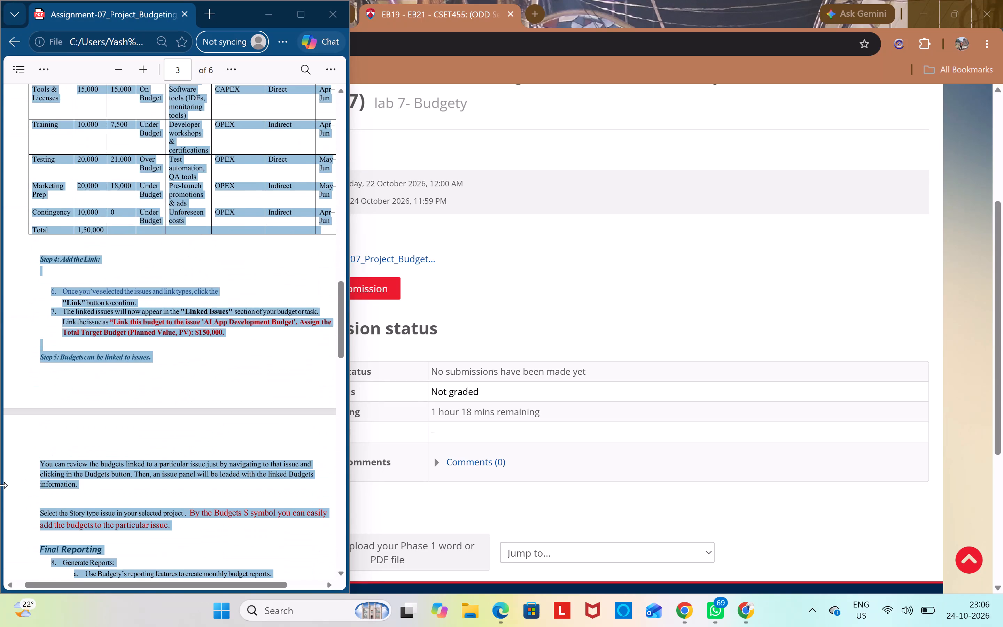
scroll(116, 431, down, 2)
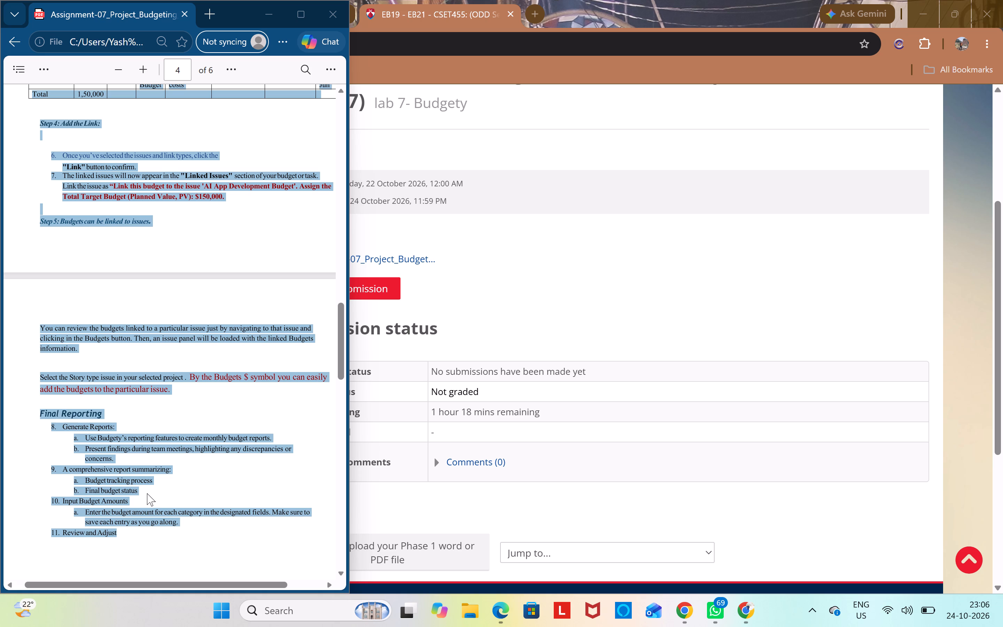
scroll(197, 526, down, 2)
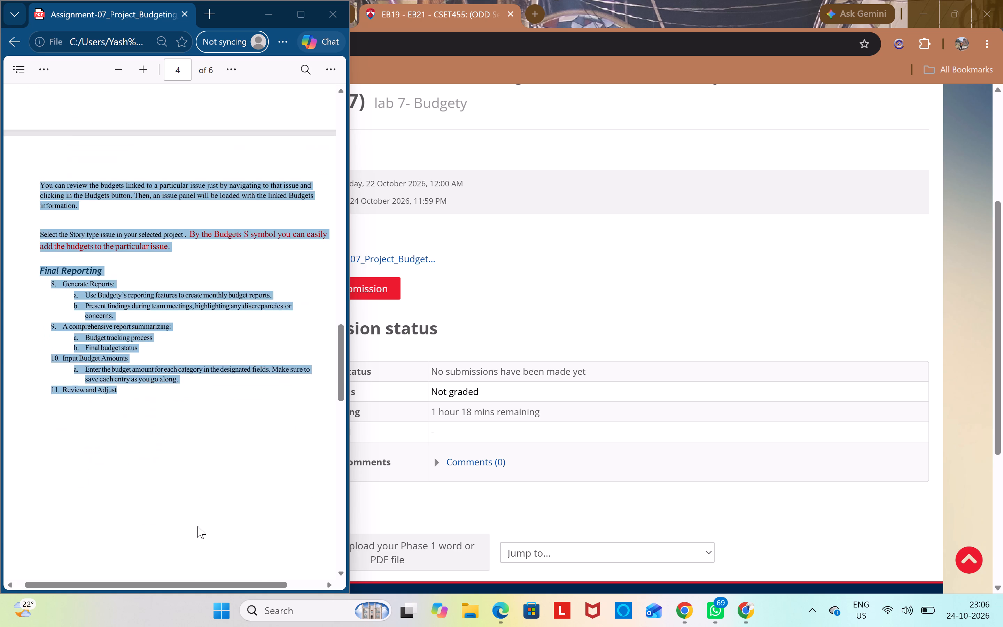
scroll(197, 526, down, 6)
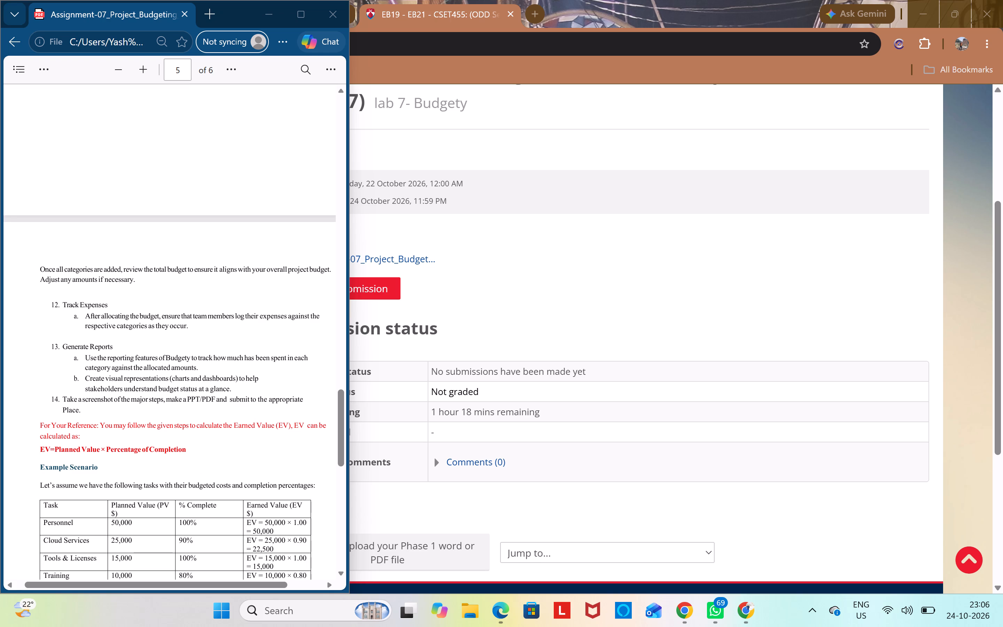
click(175, 417)
scroll(179, 482, down, 12)
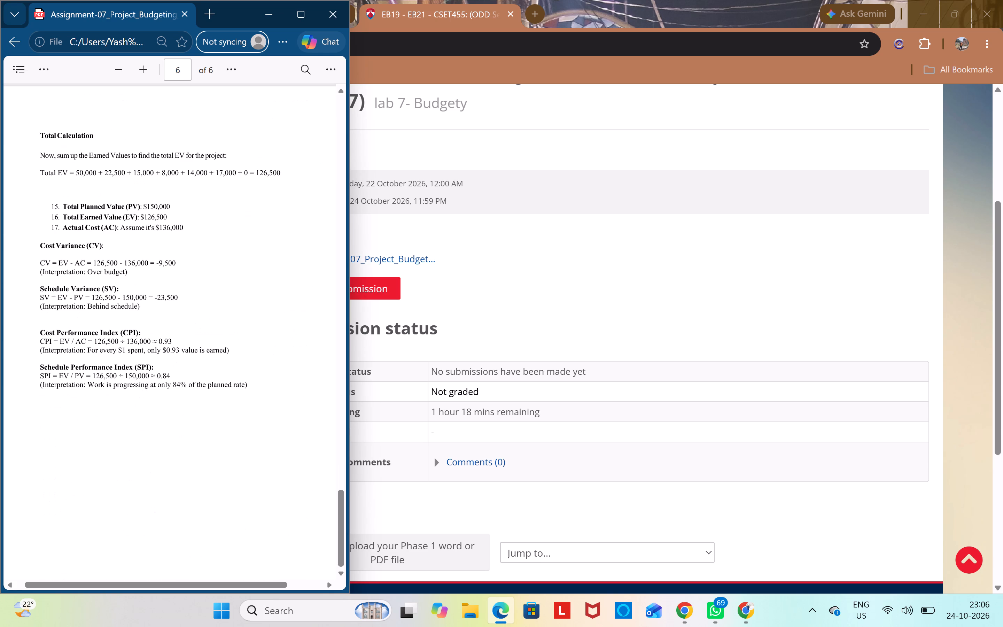
drag(247, 378, 0, 0)
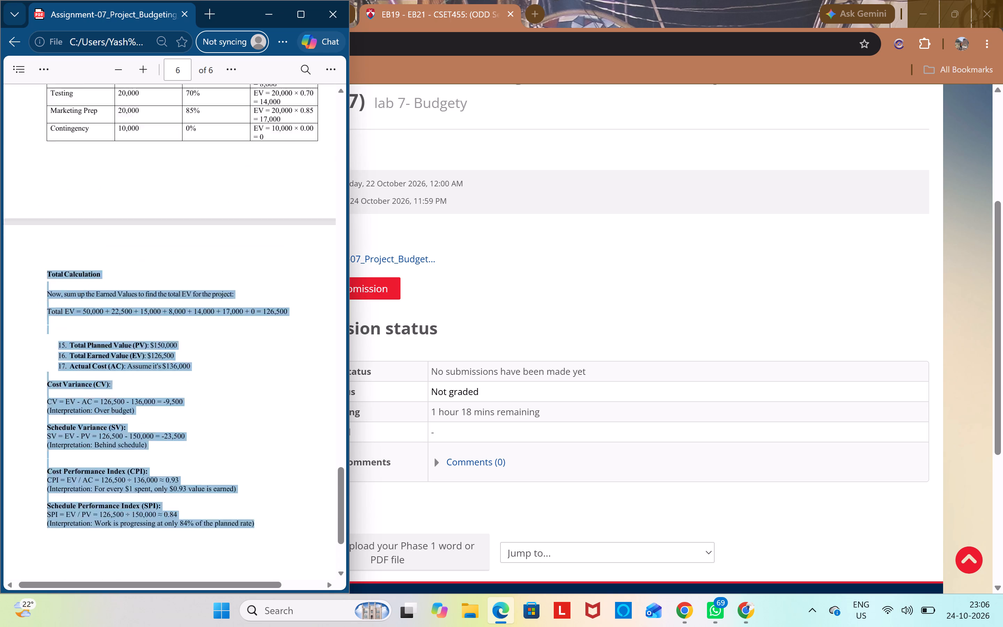
drag(0, 0, 12, 8)
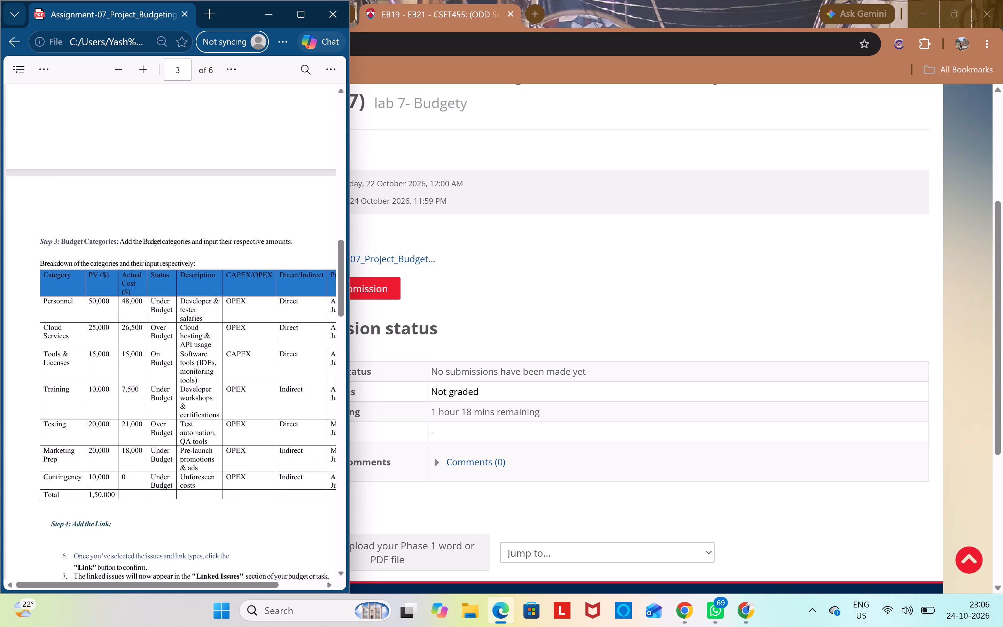
drag(12, 8, 31, 67)
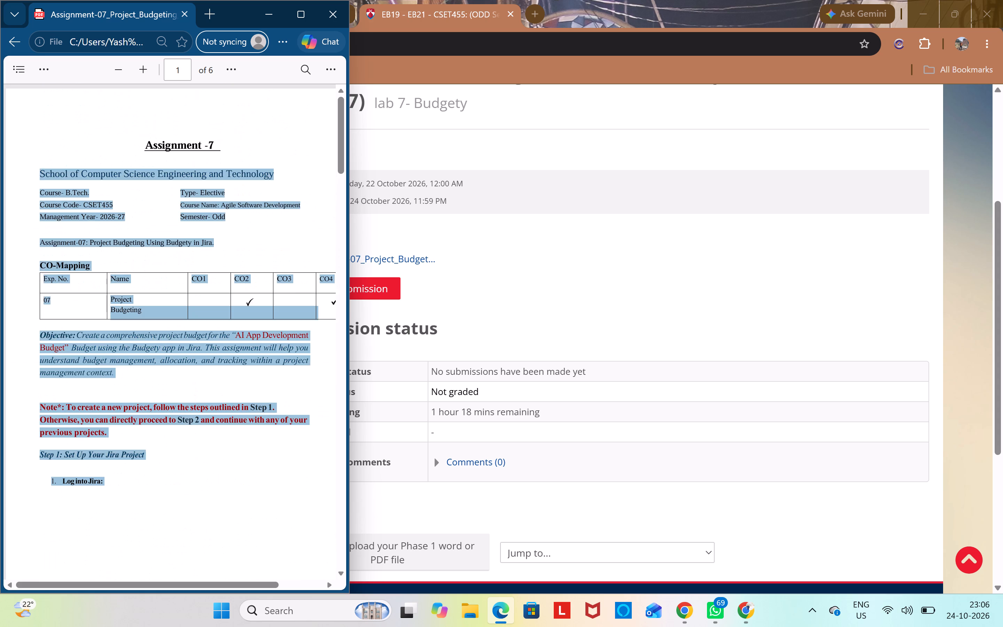
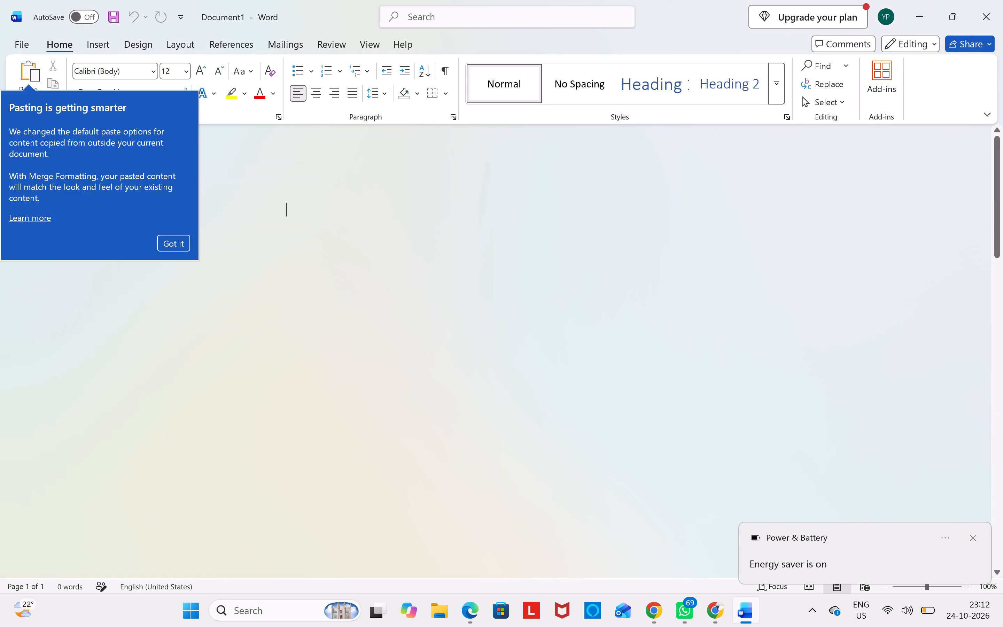
scroll(508, 303, down, 5)
scroll(508, 303, up, 11)
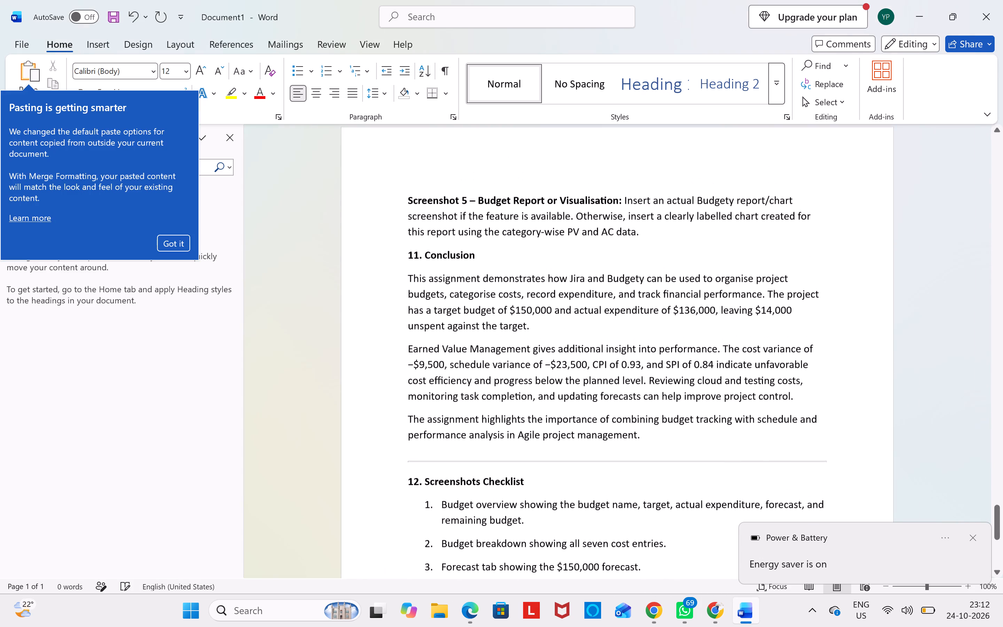
scroll(508, 303, up, 14)
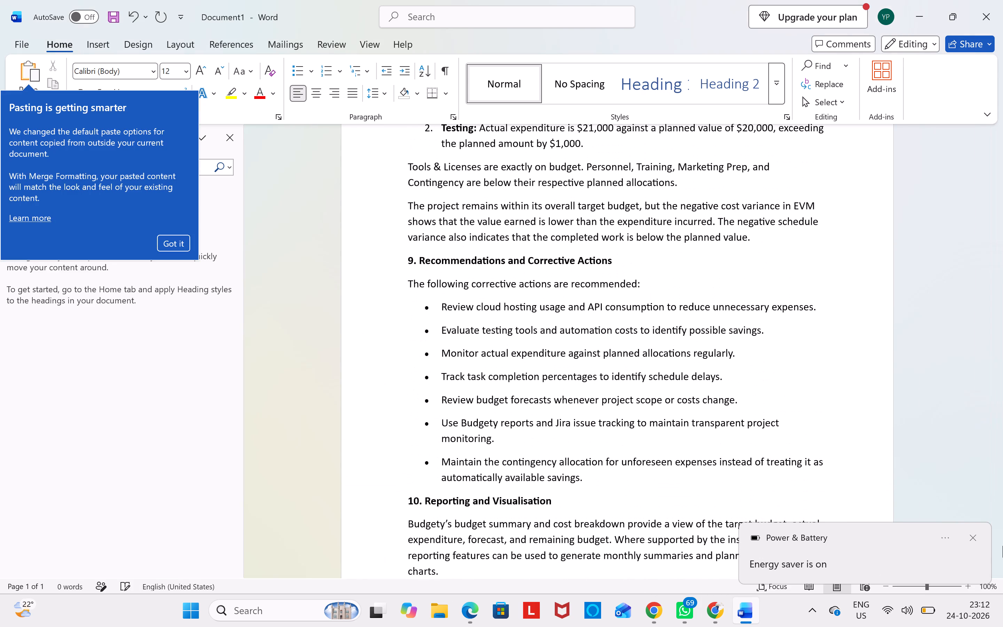
click(978, 544)
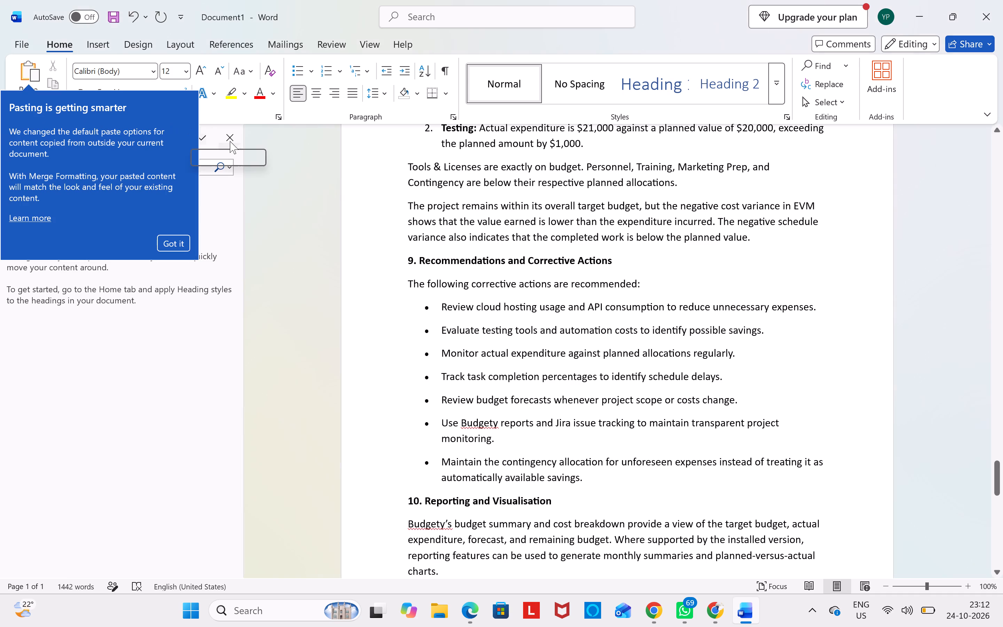
click(232, 141)
Replace the [Your Name] placeholder on the Submitted by line of the report header with the student's name.
scroll(438, 244, up, 12)
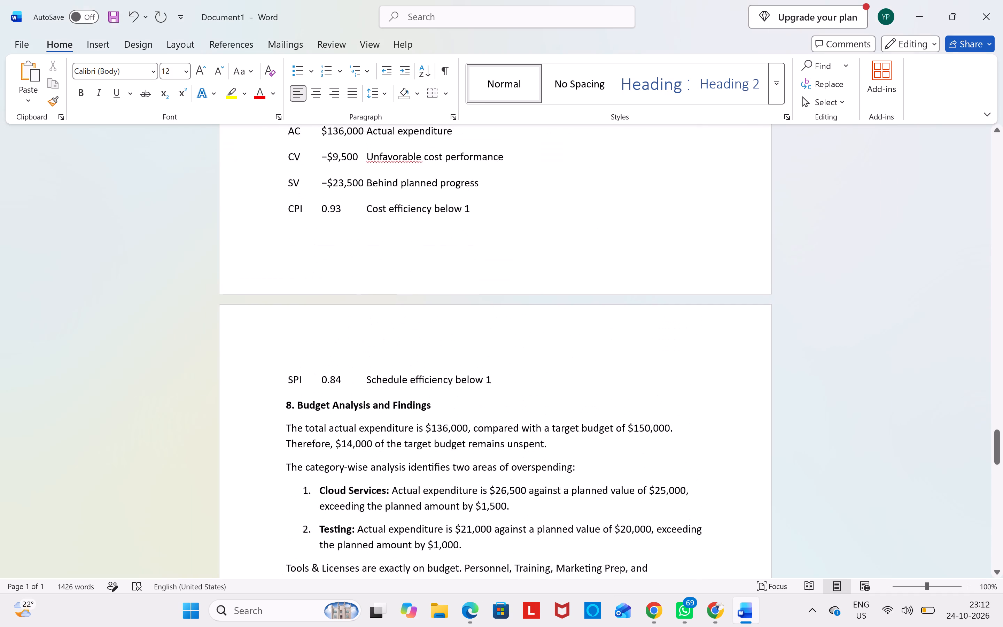
scroll(437, 244, up, 18)
scroll(375, 323, up, 1)
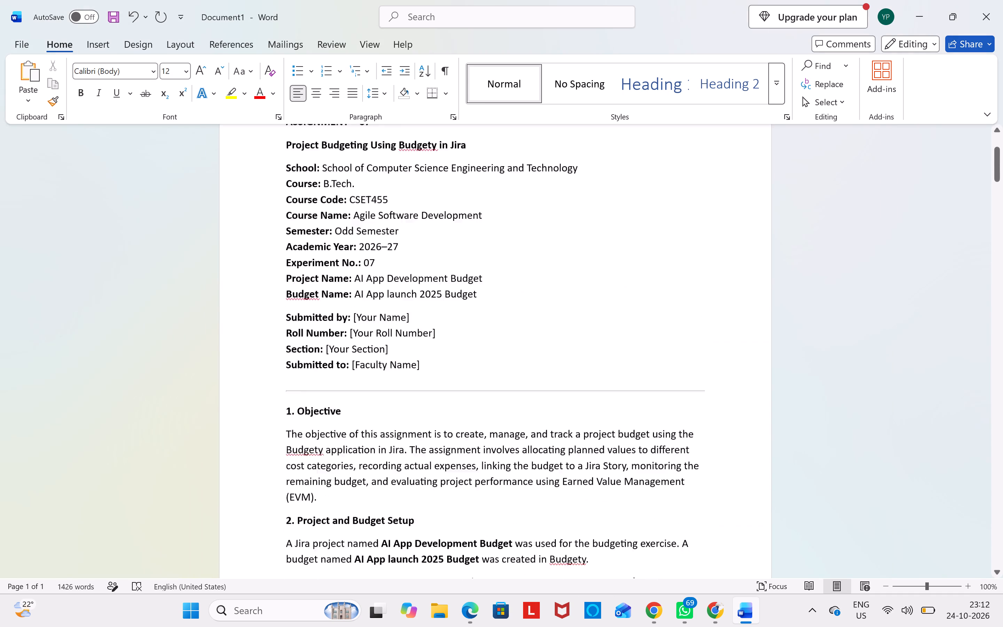
scroll(375, 323, up, 1)
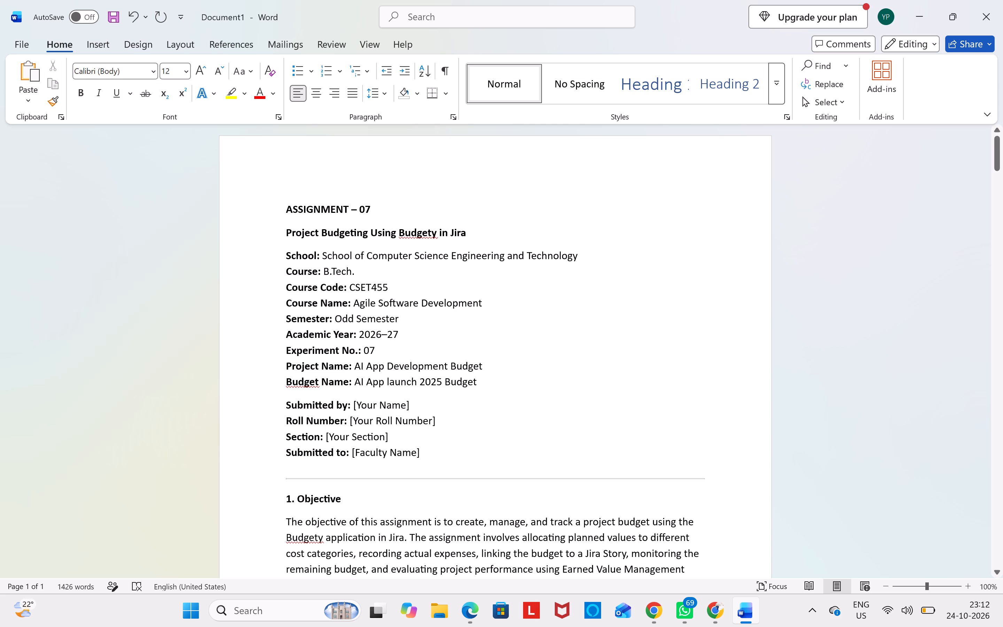
drag(426, 406, 350, 412)
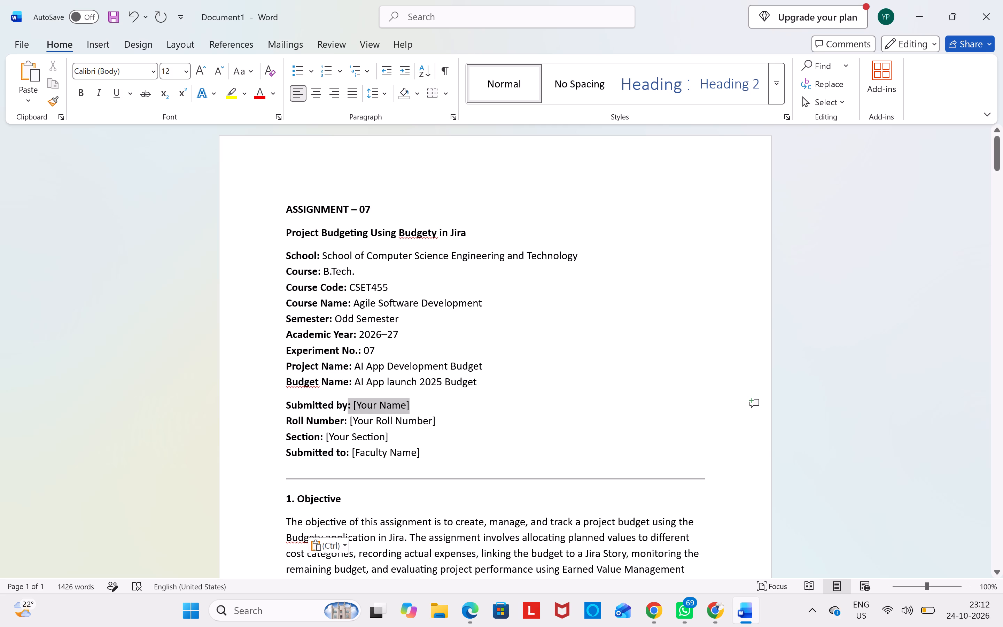
drag(350, 412, 353, 411)
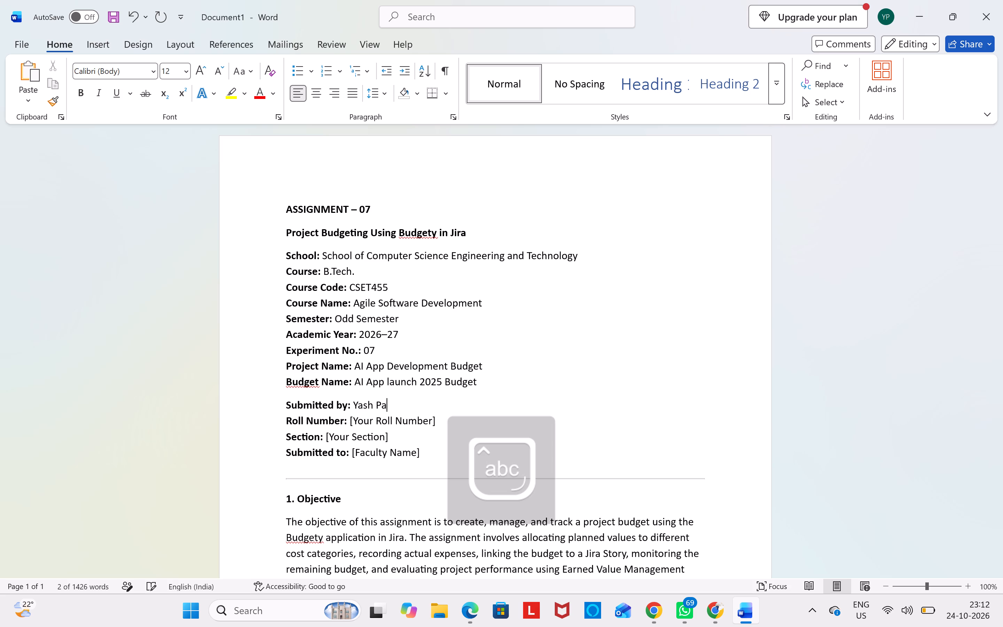
key(BackSpace)
key(BackSpace)
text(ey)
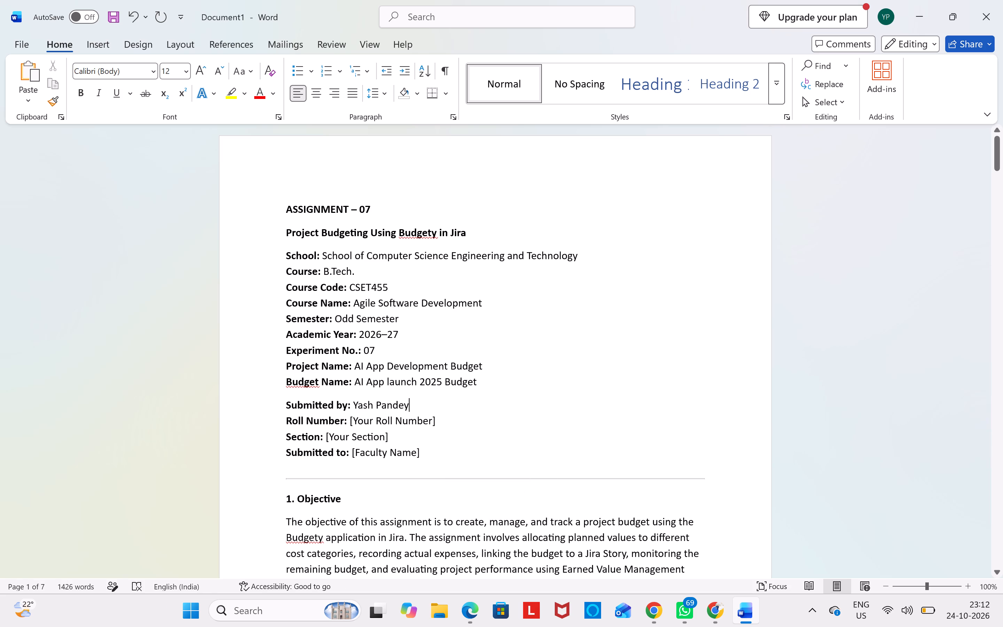
Relabel the Roll Number line as Enrollment Number and replace its placeholder with the student's enrollment number.
drag(454, 423, 439, 424)
double_click(294, 423)
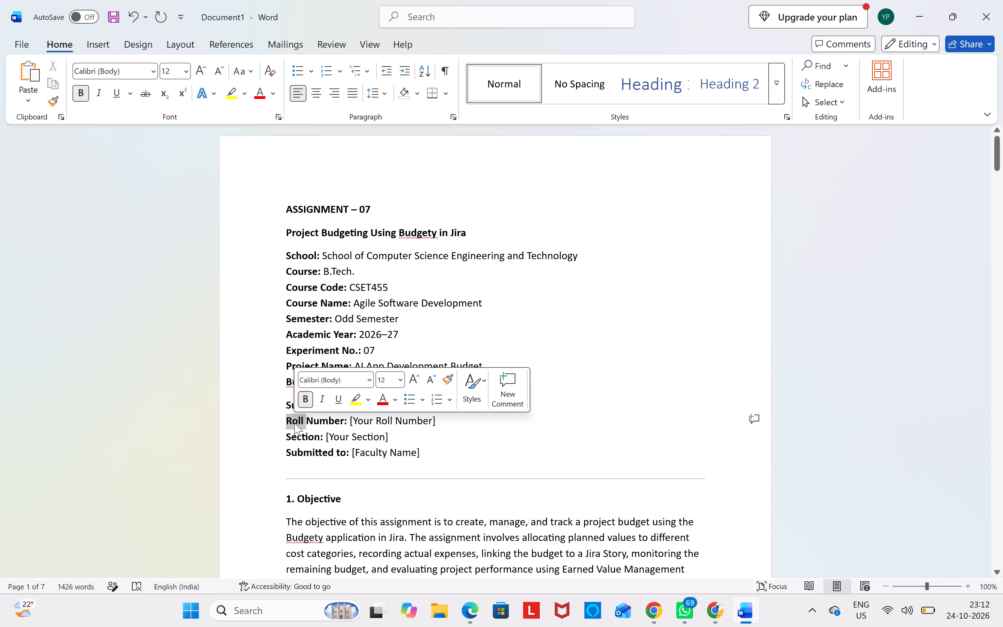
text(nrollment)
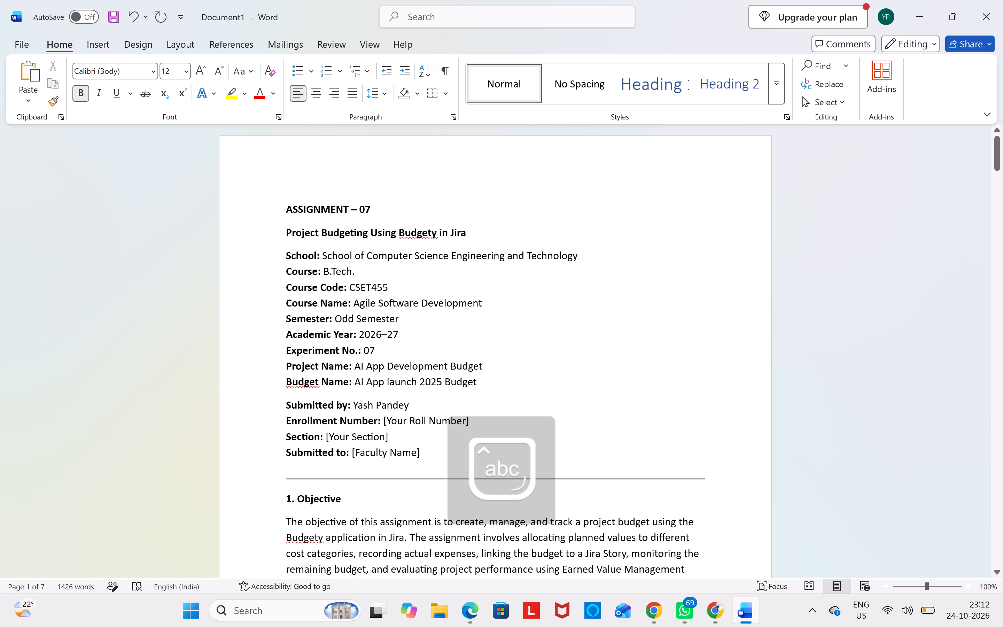
drag(475, 416, 390, 418)
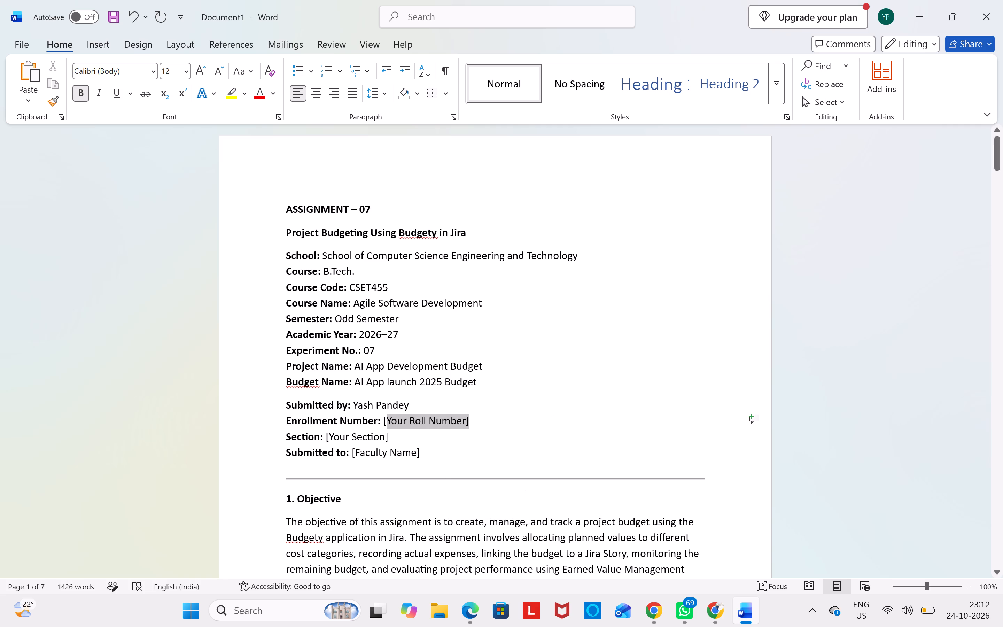
drag(390, 418, 384, 417)
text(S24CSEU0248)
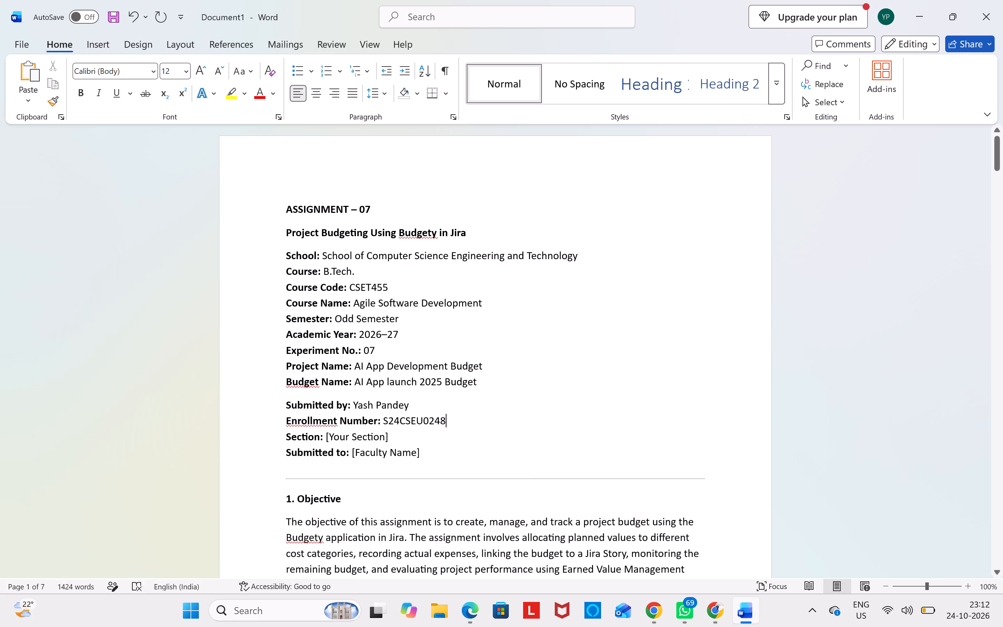
Replace the whole Section line, including its label and placeholder, with "Batch: 19".
drag(413, 439, 327, 440)
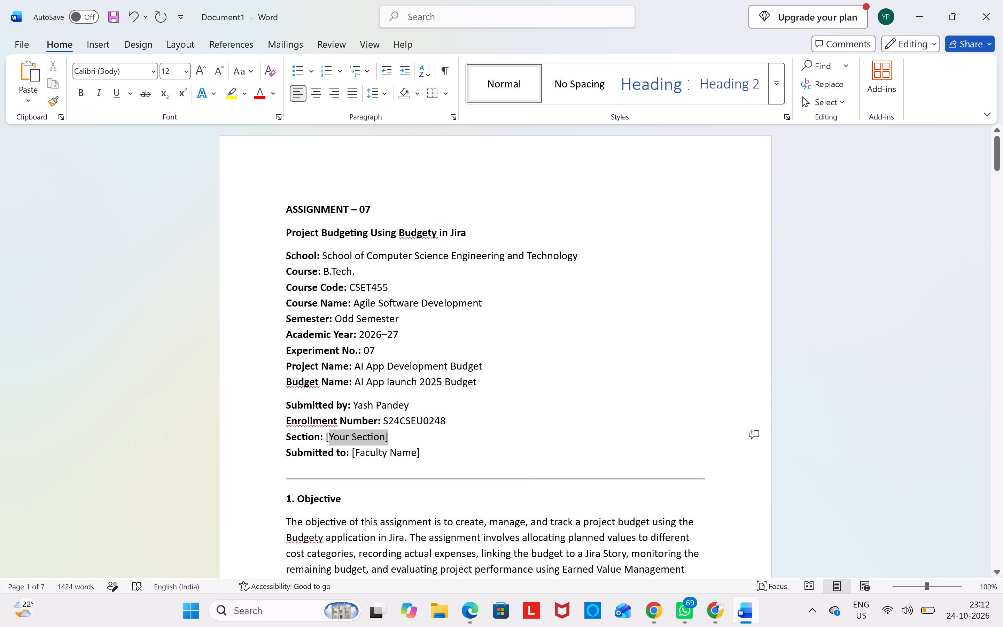
drag(327, 440, 326, 441)
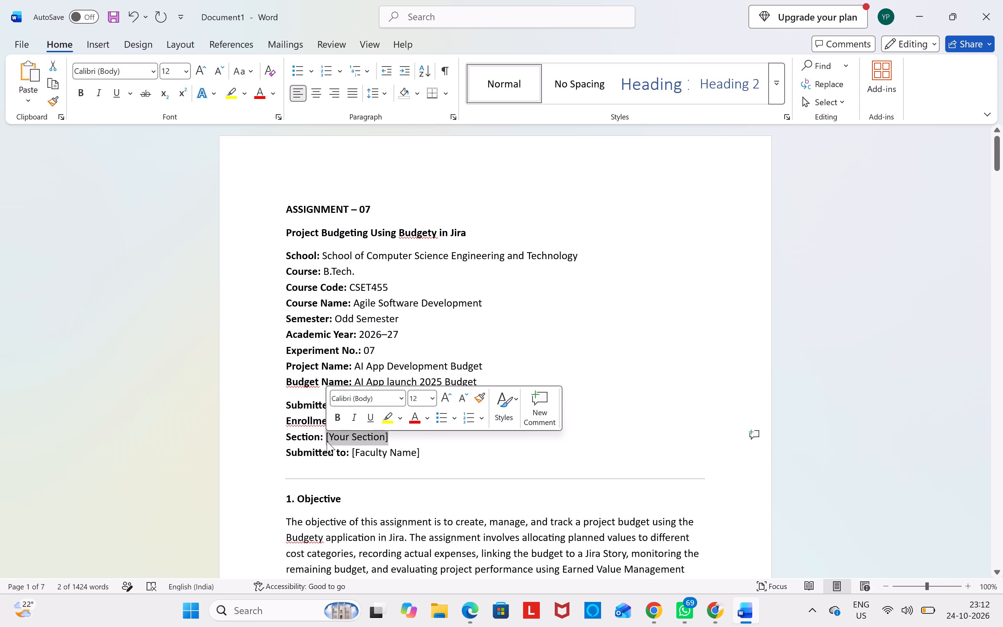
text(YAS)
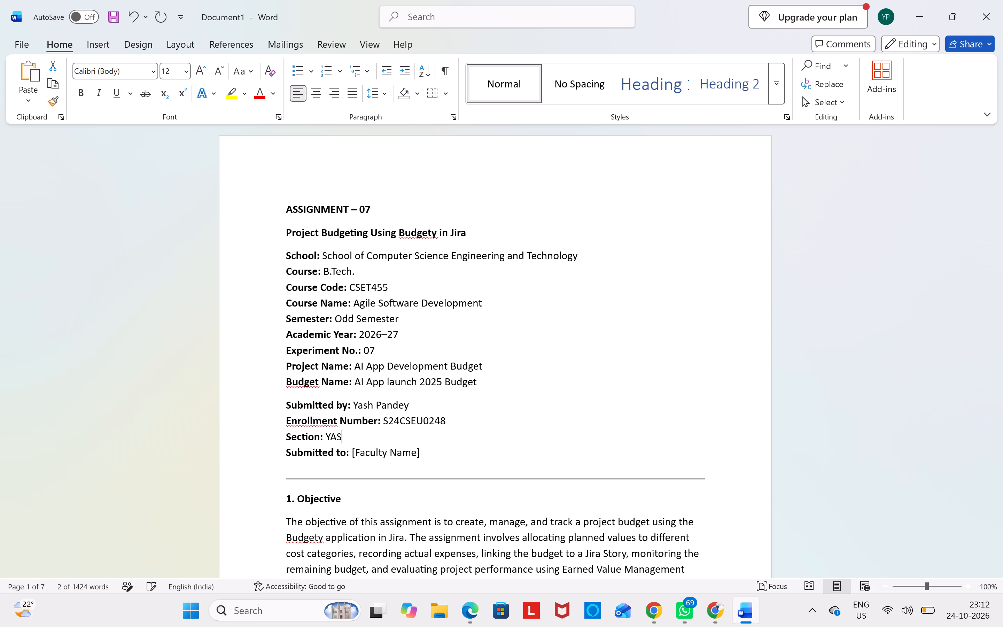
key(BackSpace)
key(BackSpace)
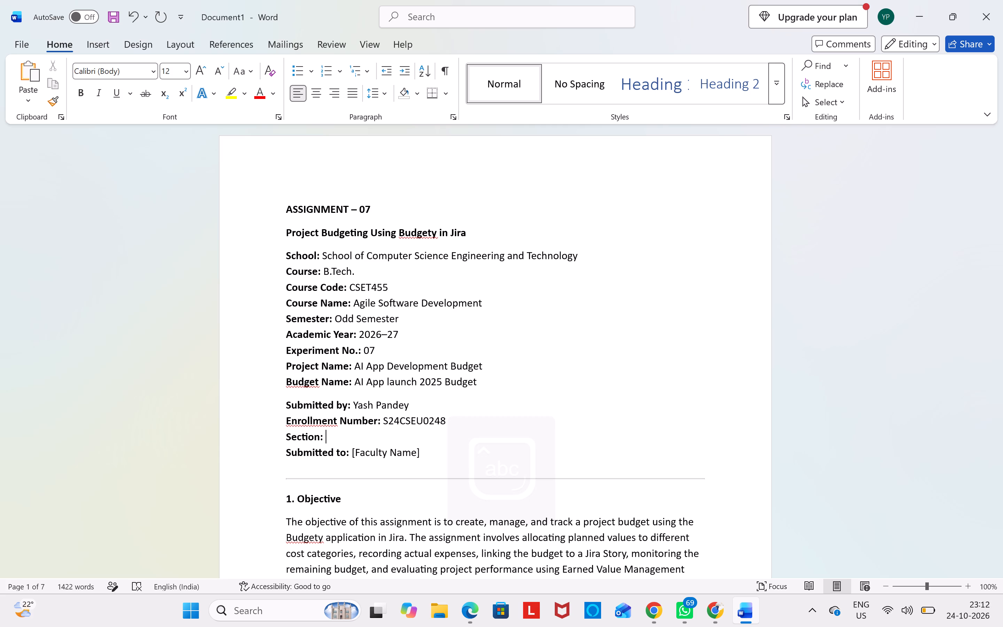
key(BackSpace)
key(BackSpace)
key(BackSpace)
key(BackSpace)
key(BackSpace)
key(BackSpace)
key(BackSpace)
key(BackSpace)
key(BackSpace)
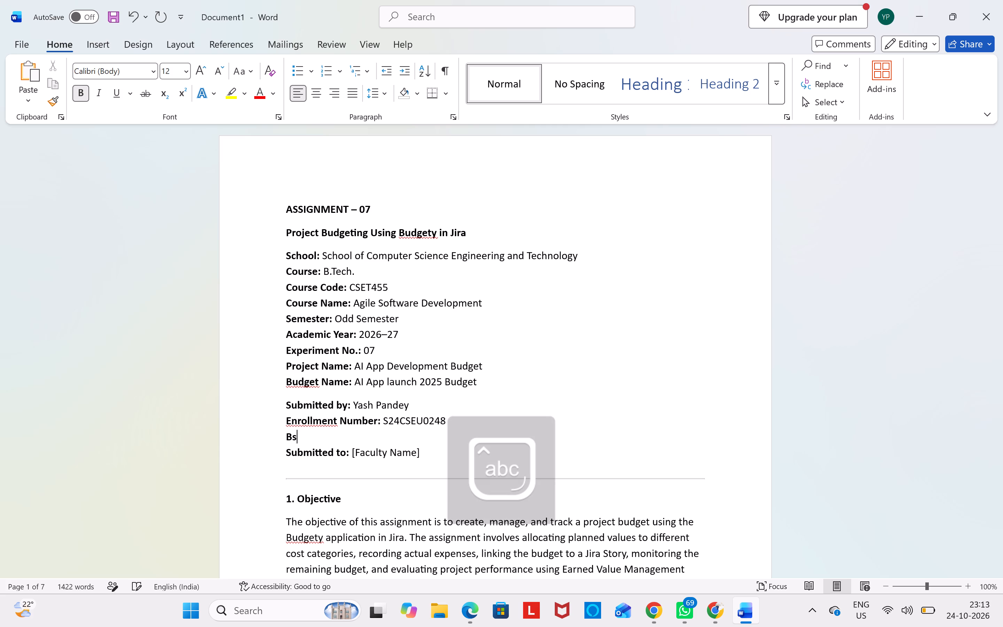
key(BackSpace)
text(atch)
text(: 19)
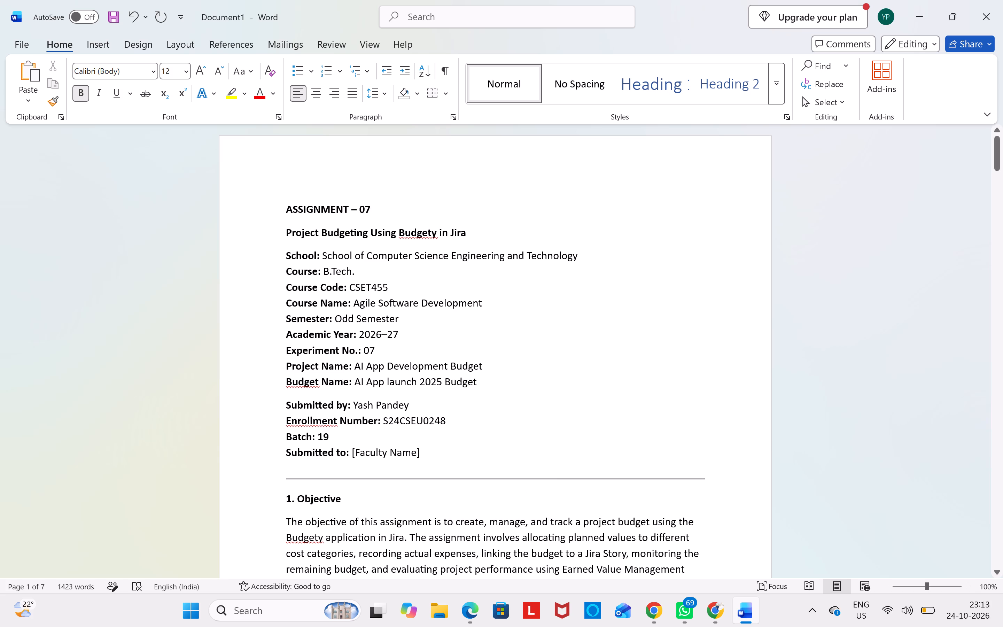
Delete the "Submitted to: [Faculty Name]" line from the report's header details.
drag(427, 448, 351, 454)
click(431, 449)
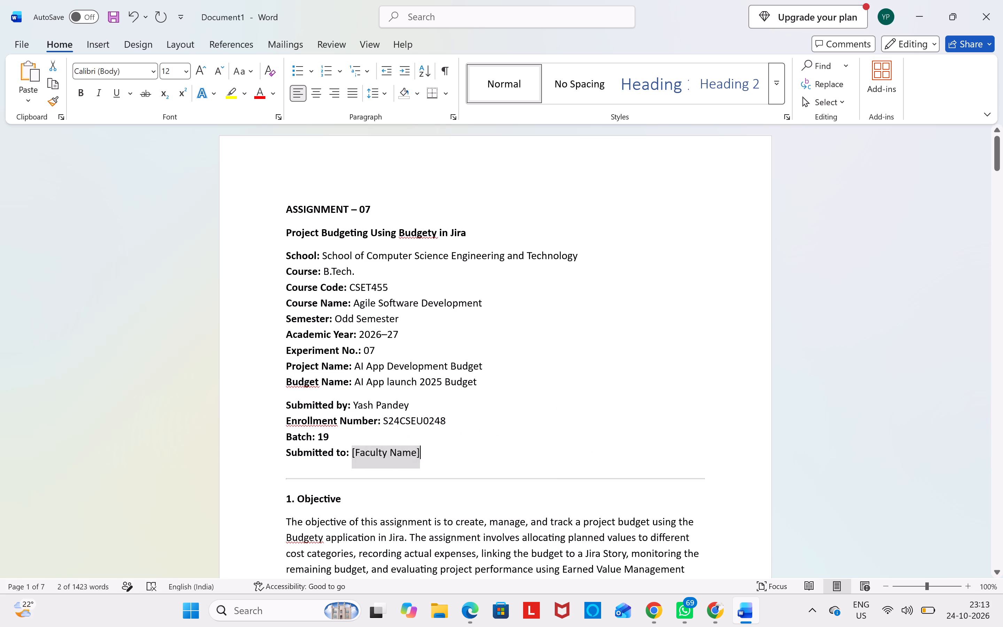
drag(430, 448, 345, 441)
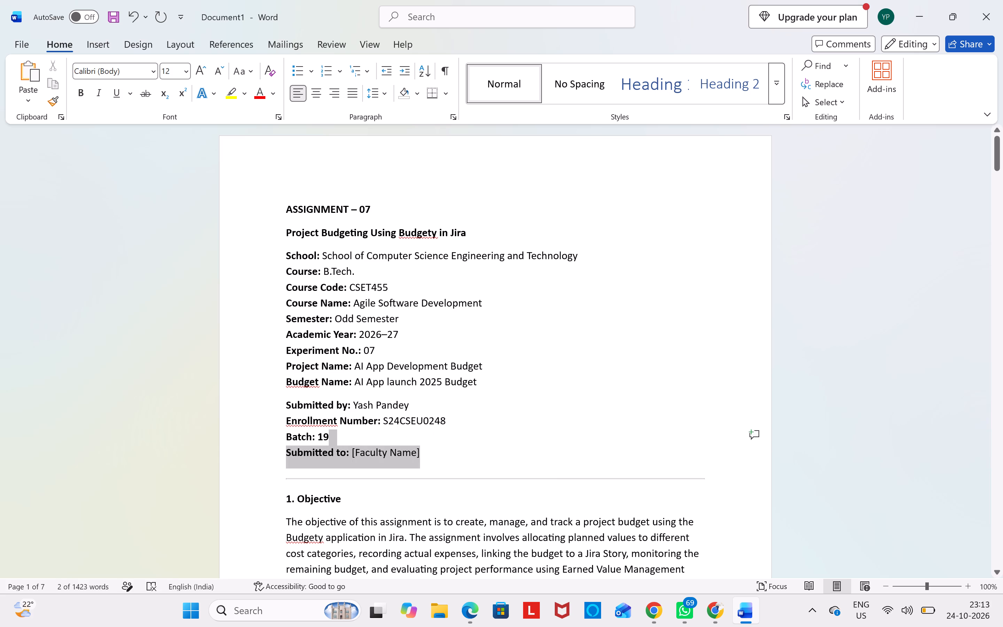
drag(345, 441, 347, 441)
key(BackSpace)
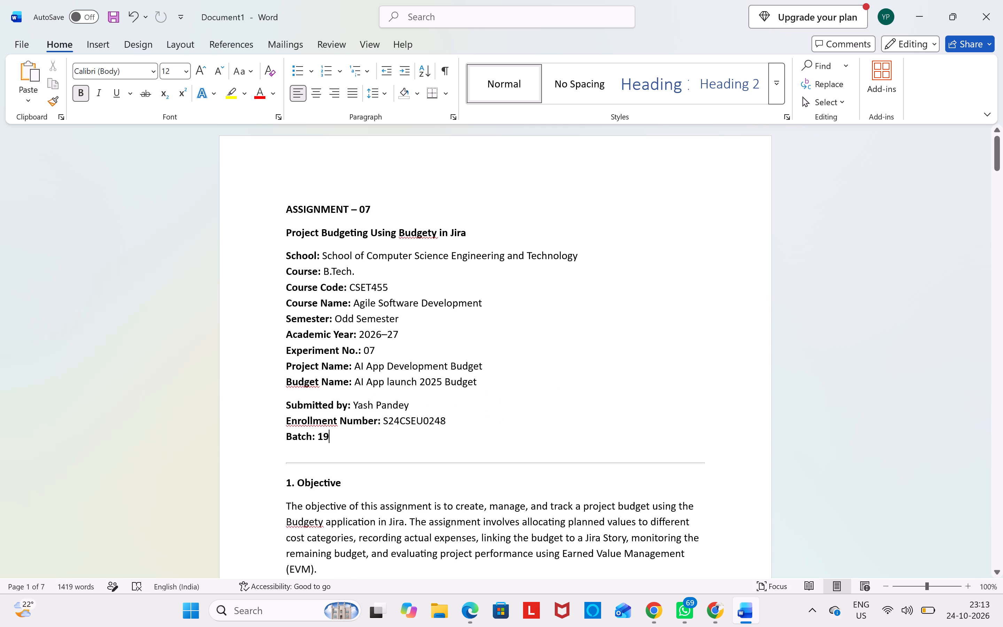
Review the report from the header details down to the Screenshot 1 – Budget Overview placeholder.
scroll(381, 435, down, 3)
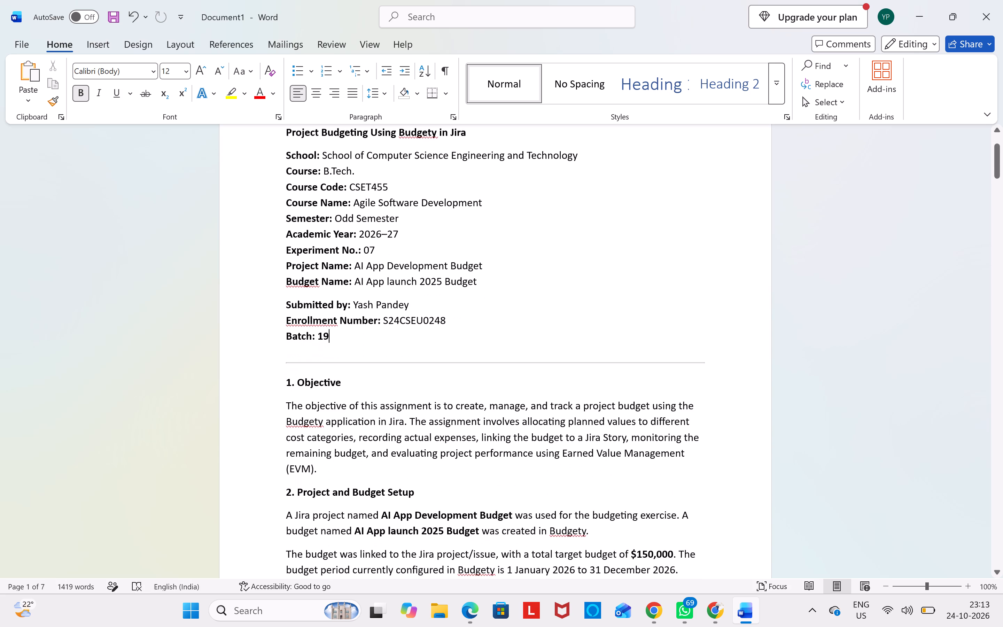
scroll(391, 431, down, 2)
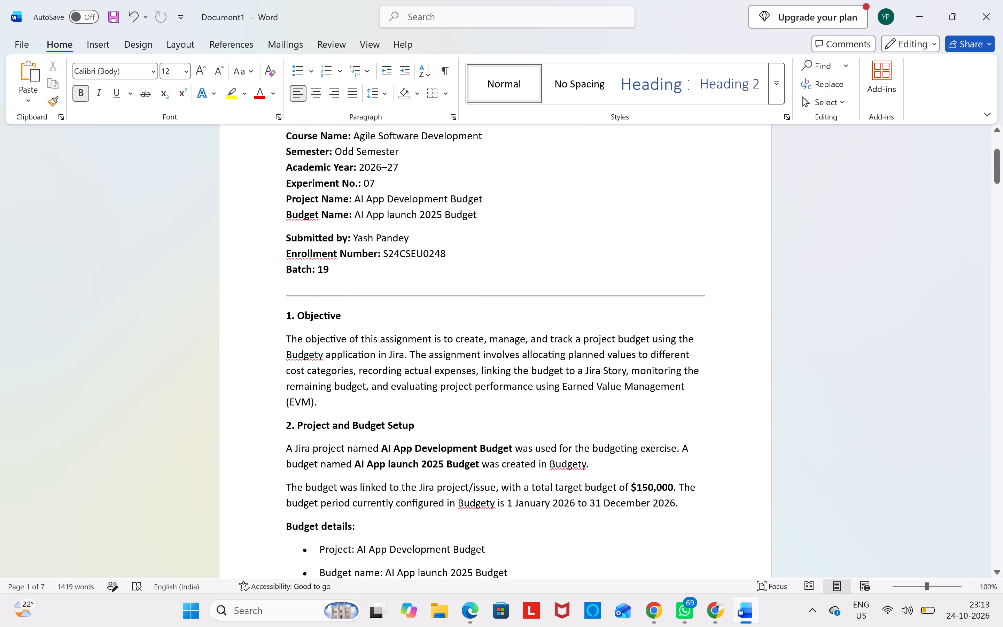
scroll(391, 431, down, 2)
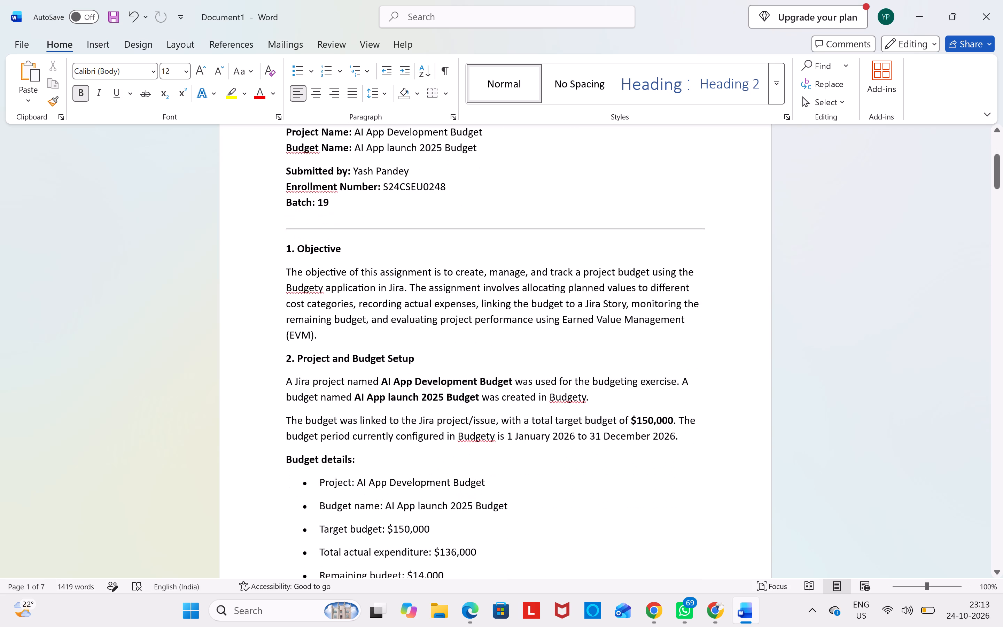
scroll(391, 431, down, 3)
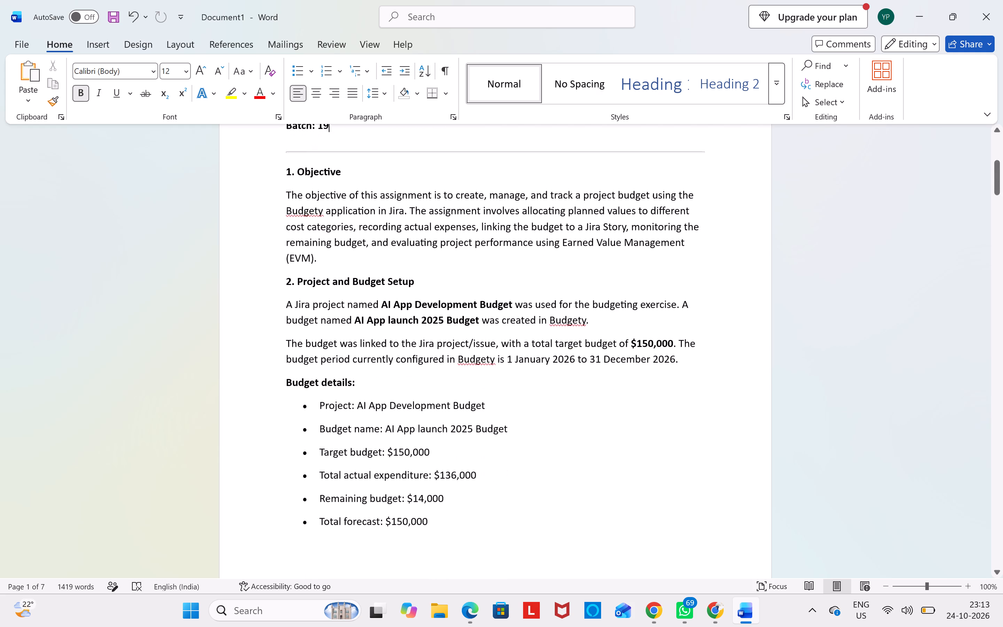
scroll(391, 431, down, 4)
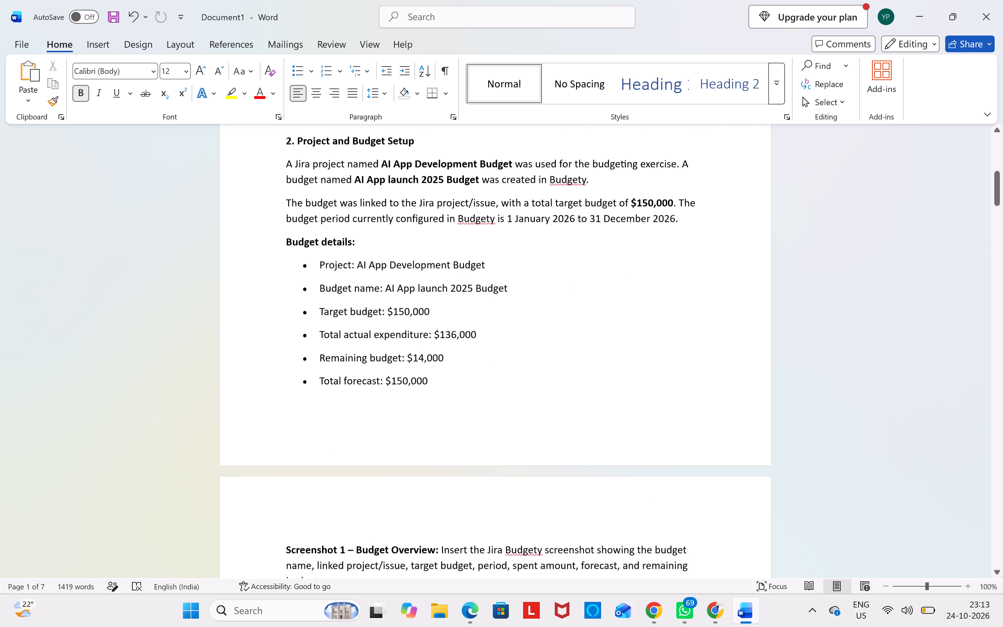
scroll(391, 431, down, 2)
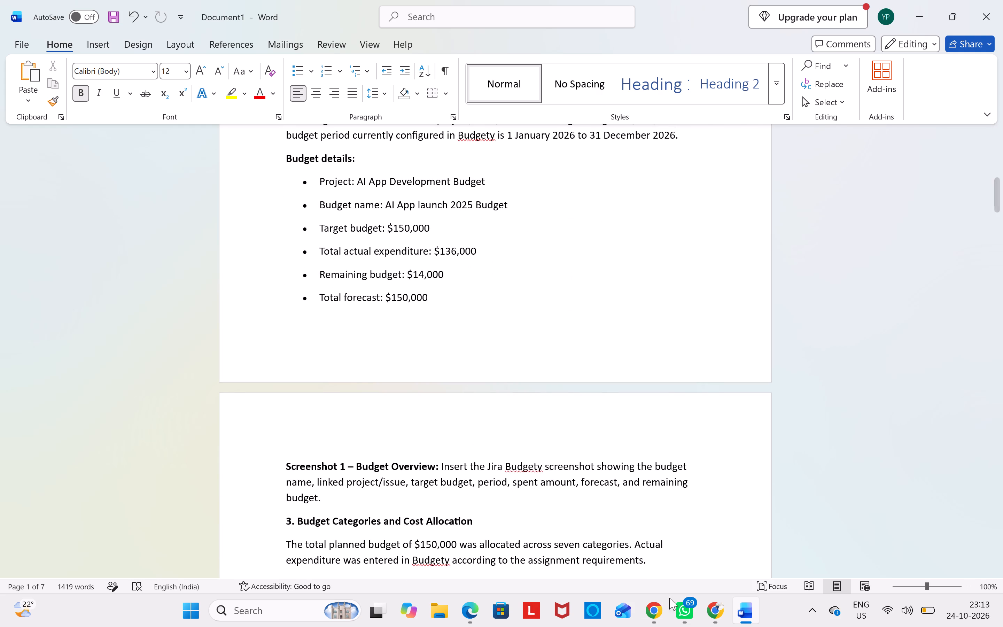
Switch to Jira in Chrome, open the AI App launch 2025 Budget in Budgety, and snip its overview page without the taskbar.
click(724, 610)
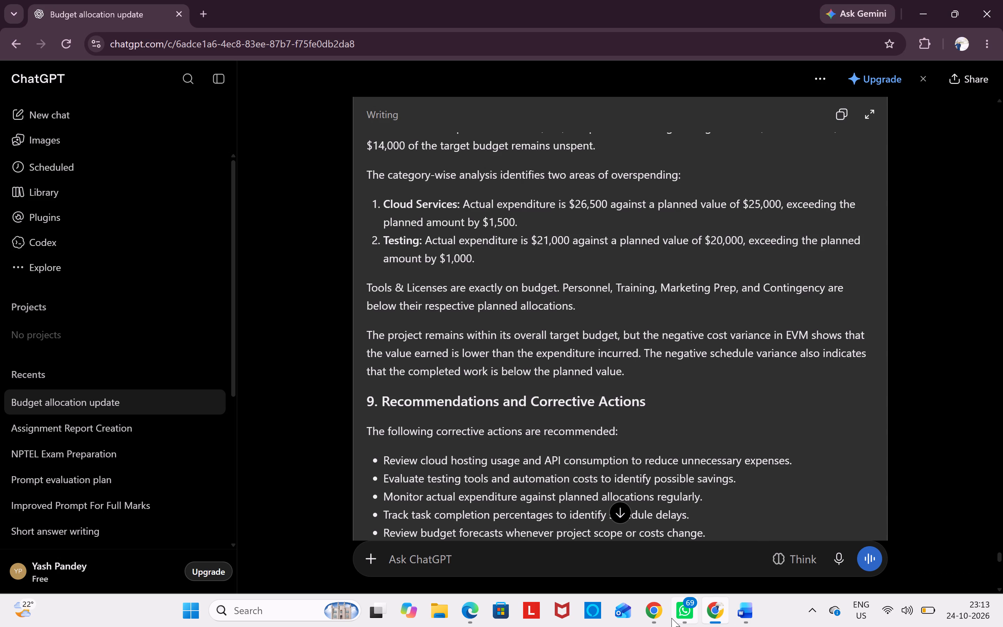
click(656, 621)
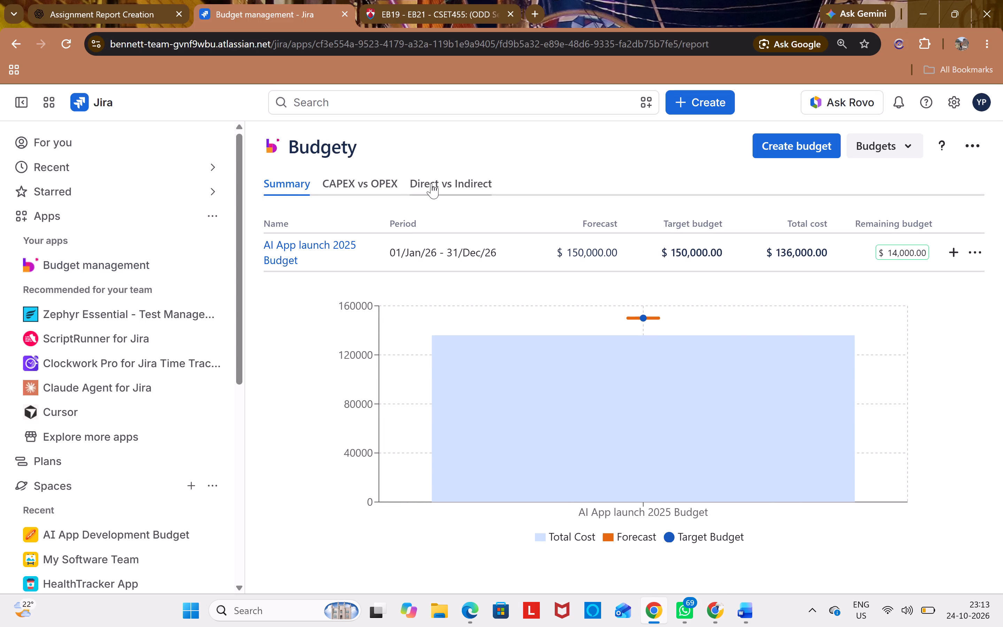
click(111, 262)
click(863, 151)
click(816, 225)
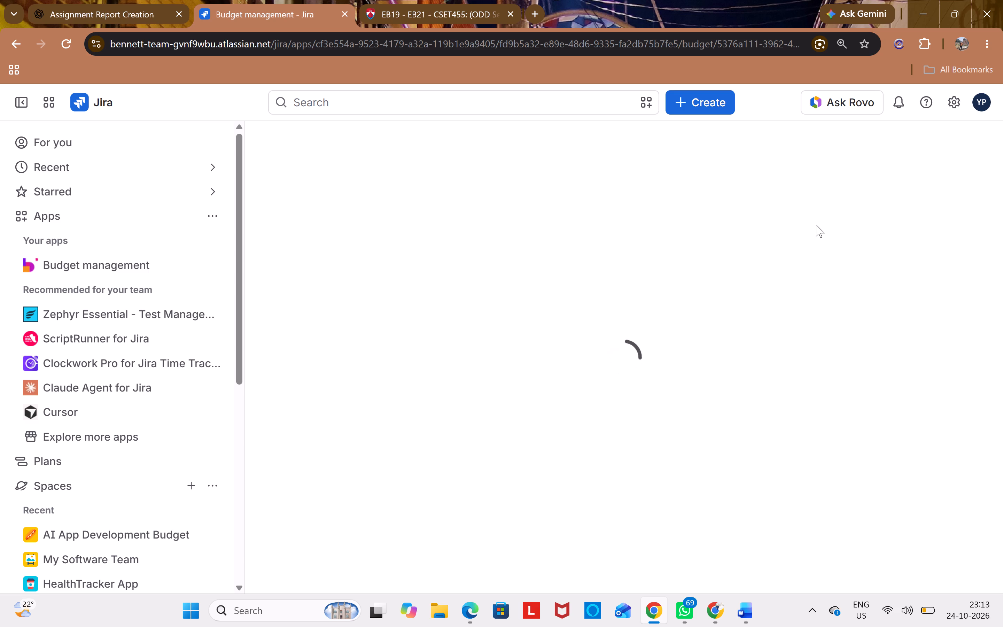
scroll(709, 262, down, 2)
scroll(709, 262, up, 4)
scroll(709, 262, down, 3)
scroll(709, 262, up, 4)
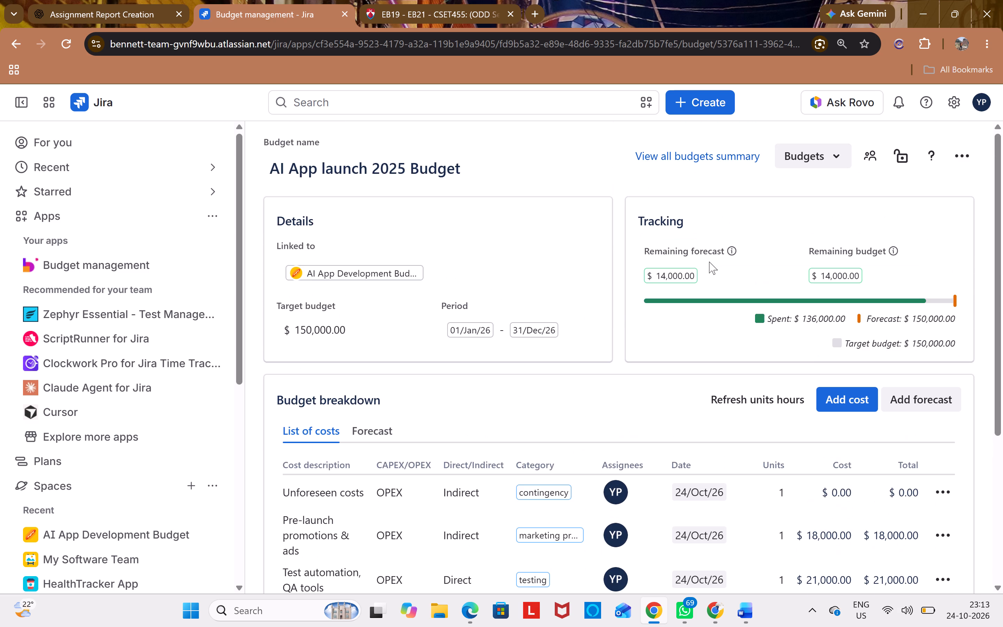
key(shift+super+s)
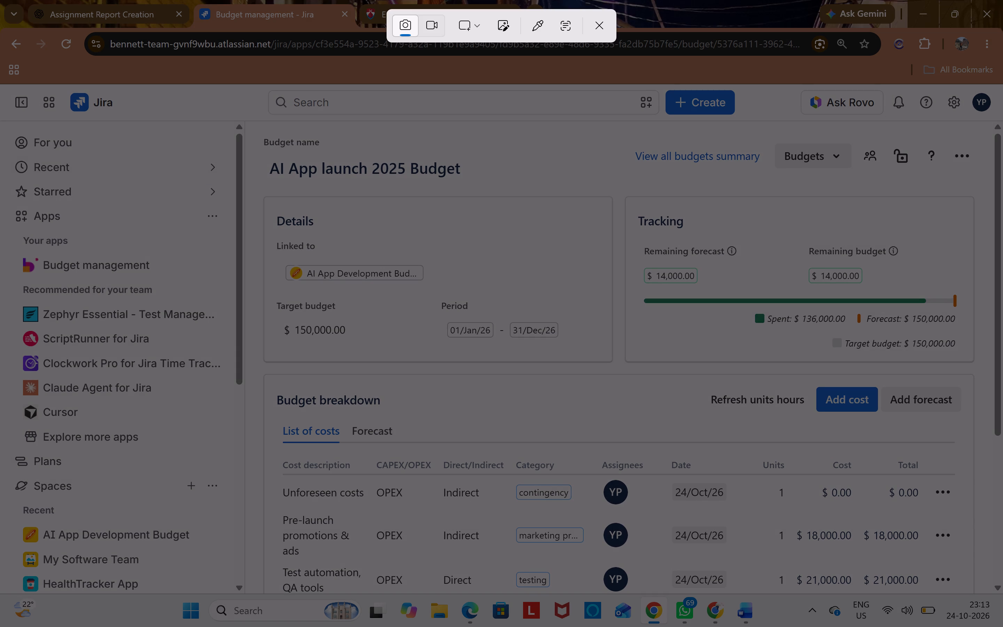
drag(0, 30, 1002, 624)
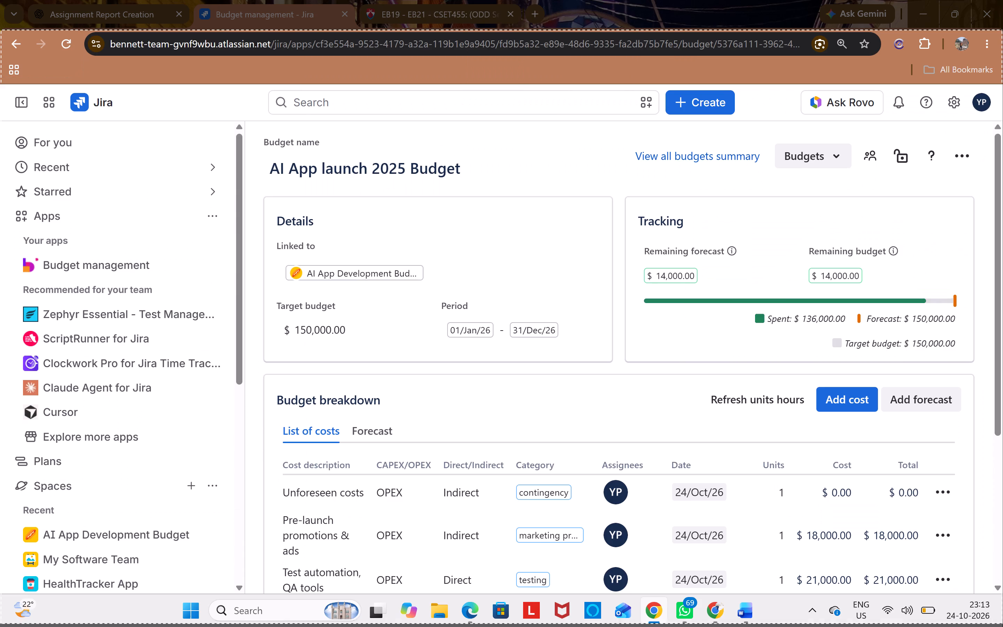
drag(1002, 624, 1002, 592)
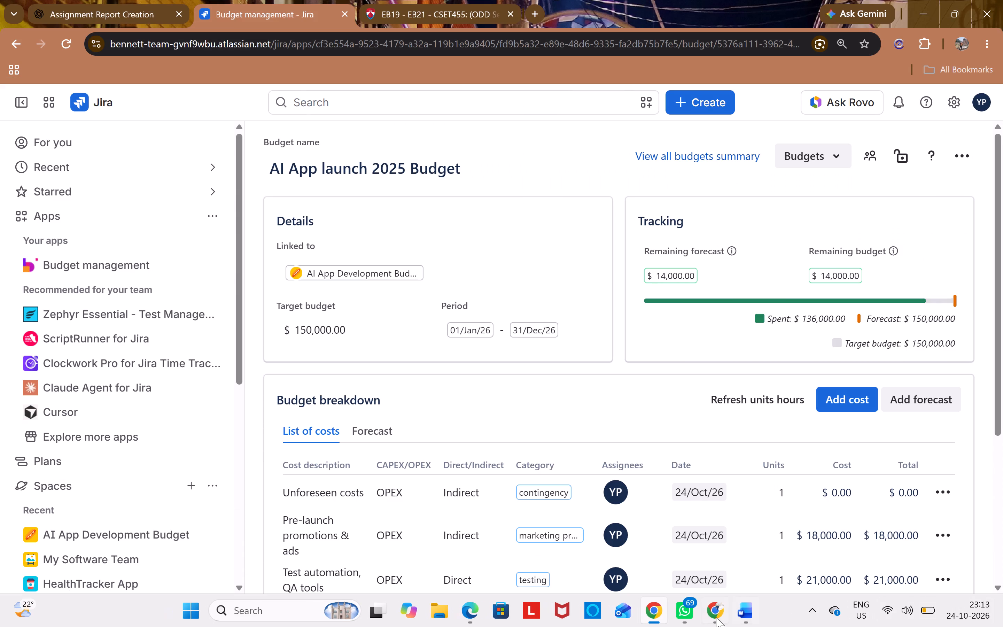
Back in Word, replace the Screenshot 1 – Budget Overview placeholder paragraph with the captured budget overview image.
click(745, 613)
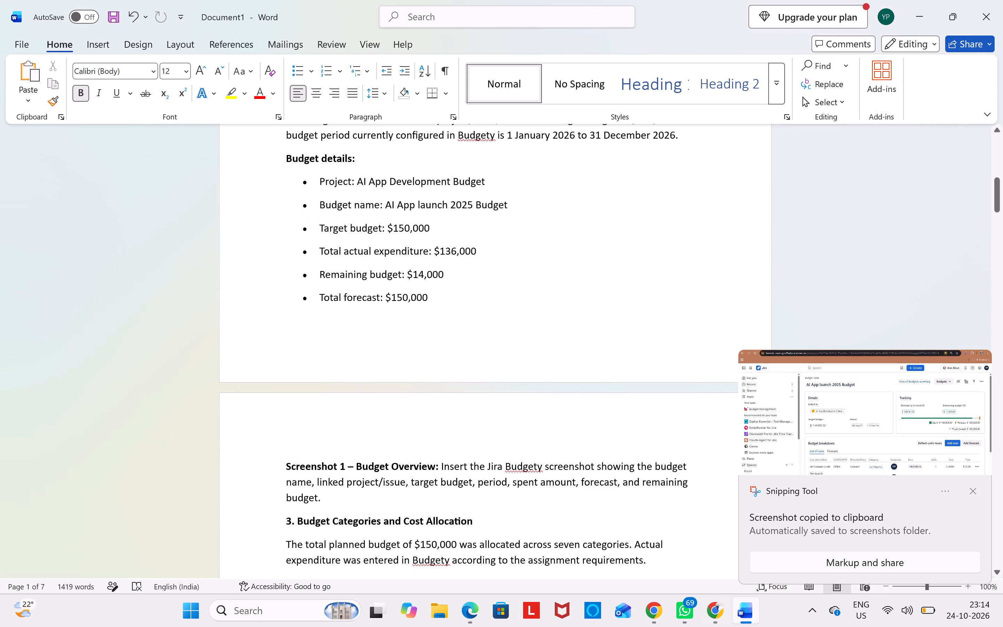
click(398, 493)
drag(398, 503, 264, 464)
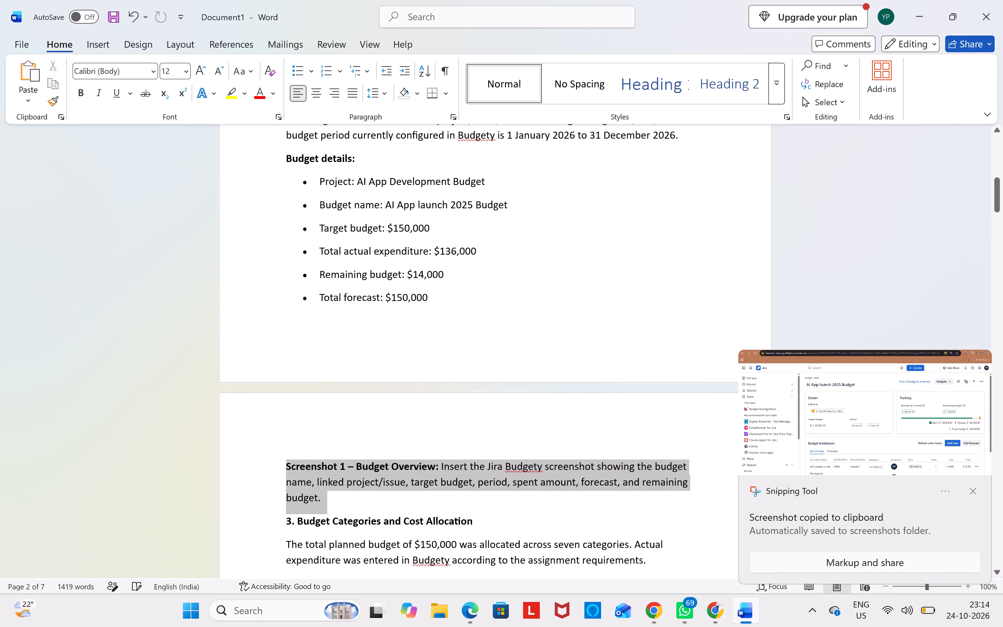
drag(264, 464, 266, 464)
key(ctrl+v)
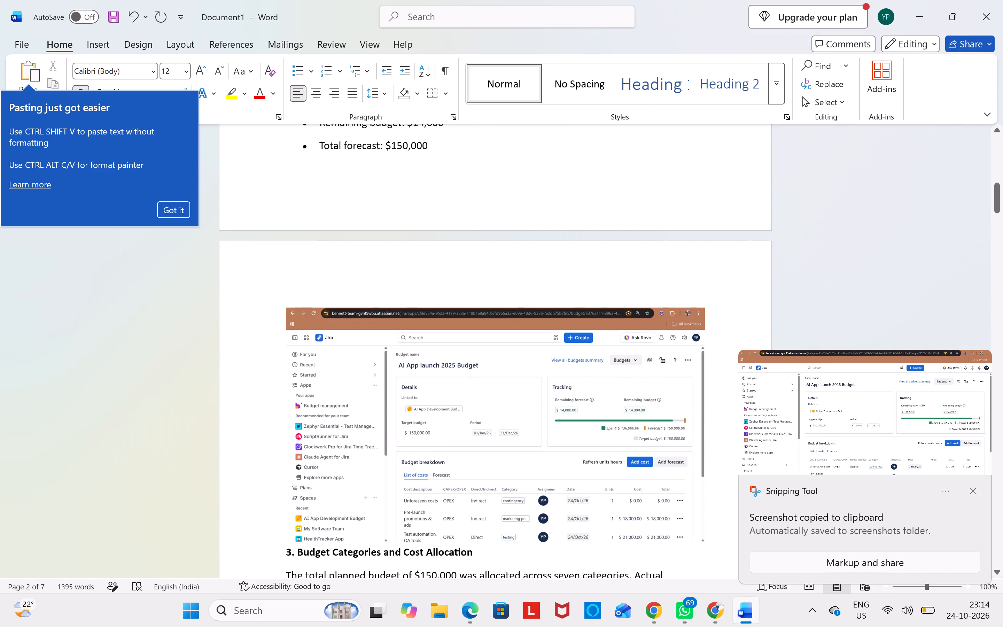
Delete the whole cost allocation table, from the Category header row to the Total row, in section 3.
scroll(422, 459, down, 3)
scroll(422, 459, up, 2)
scroll(422, 459, down, 5)
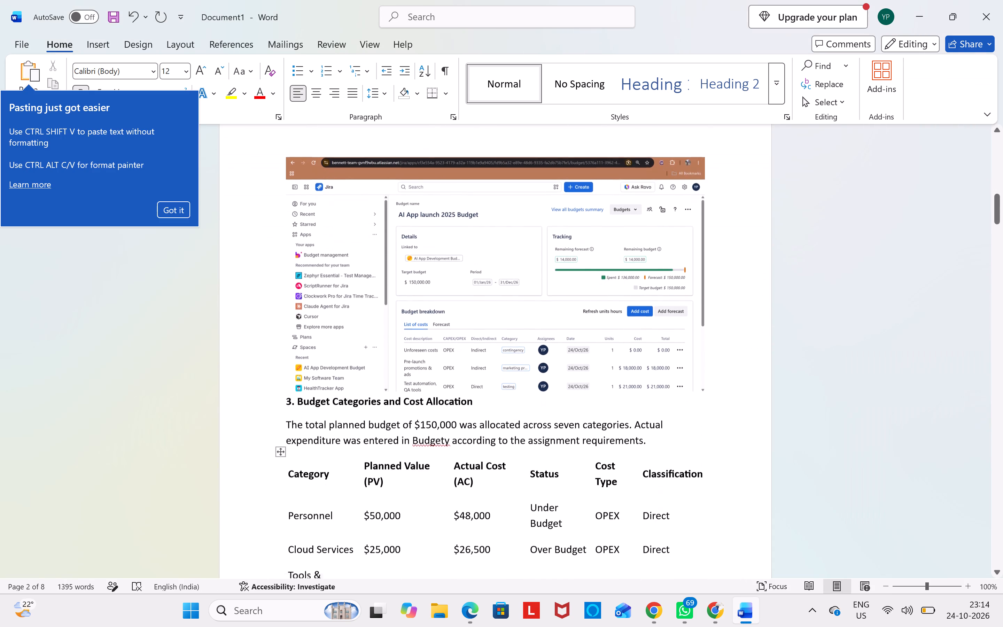
scroll(422, 459, down, 2)
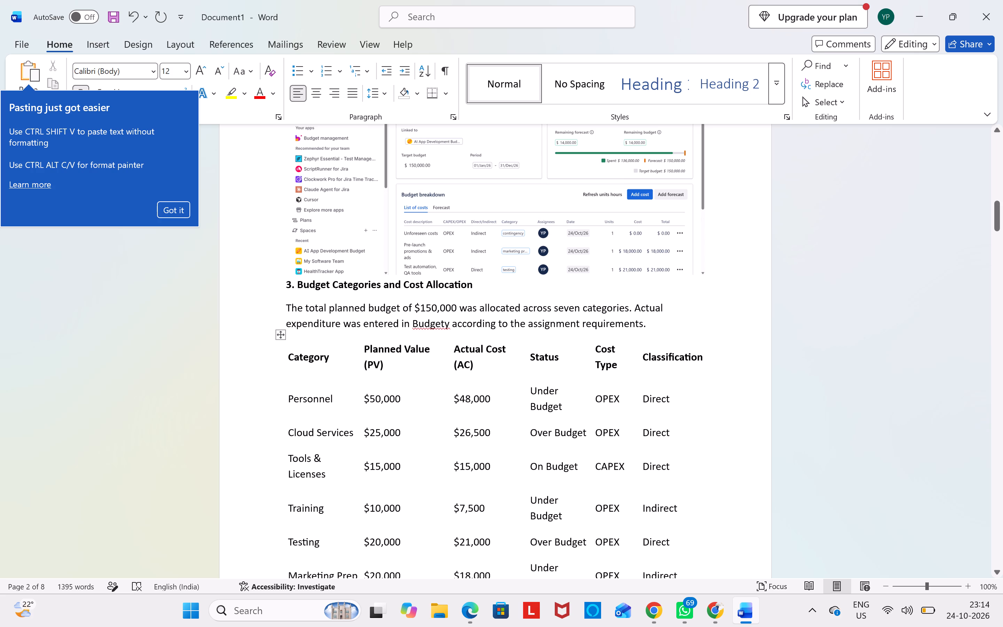
drag(293, 358, 335, 412)
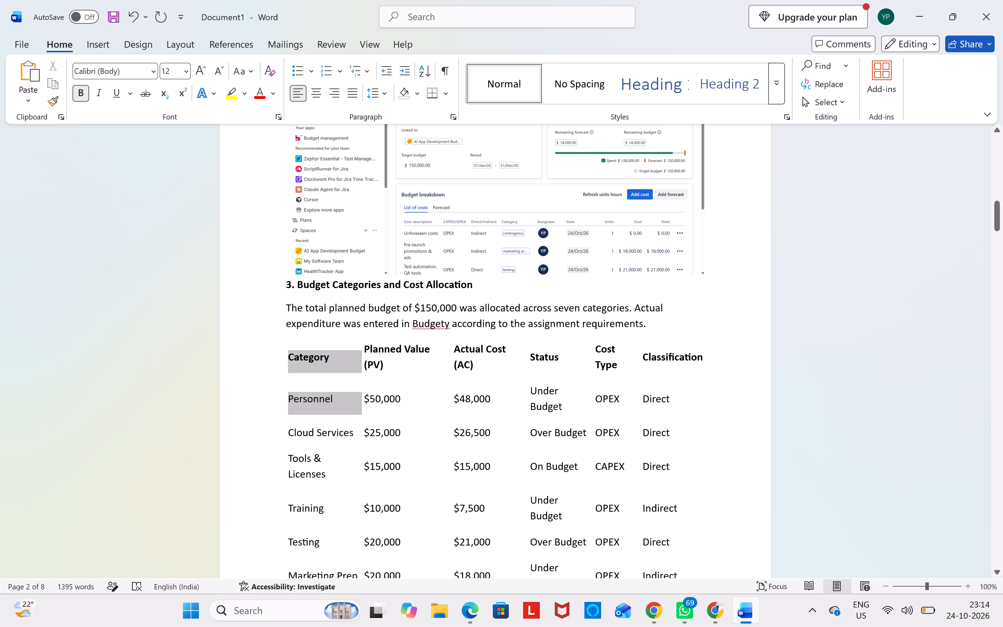
drag(335, 412, 618, 580)
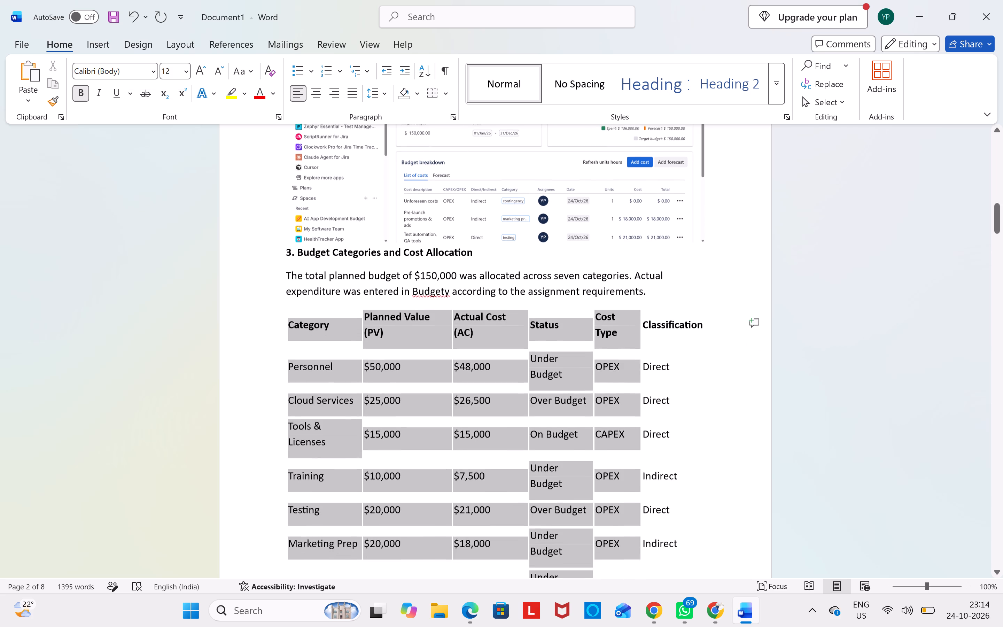
drag(618, 580, 686, 481)
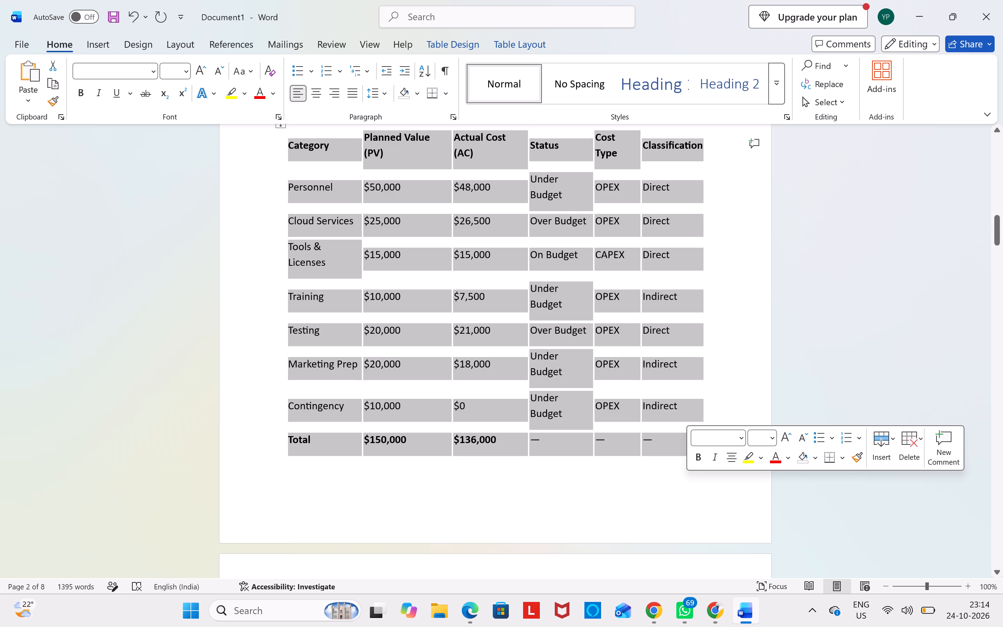
key(BackSpace)
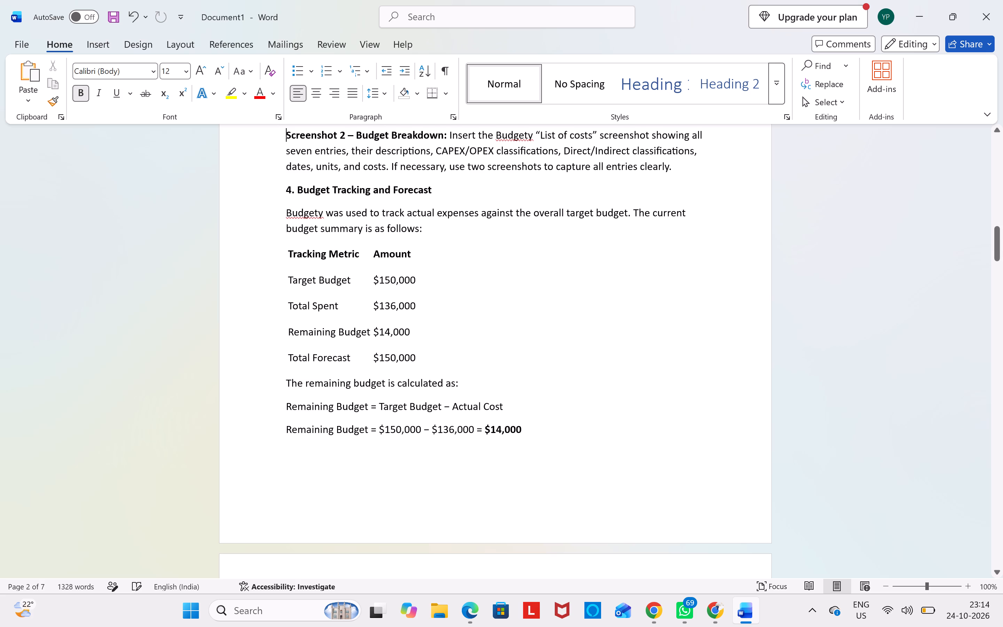
Delete the Screenshot 2 – Budget Breakdown placeholder paragraph above the section 4 heading.
scroll(633, 463, up, 2)
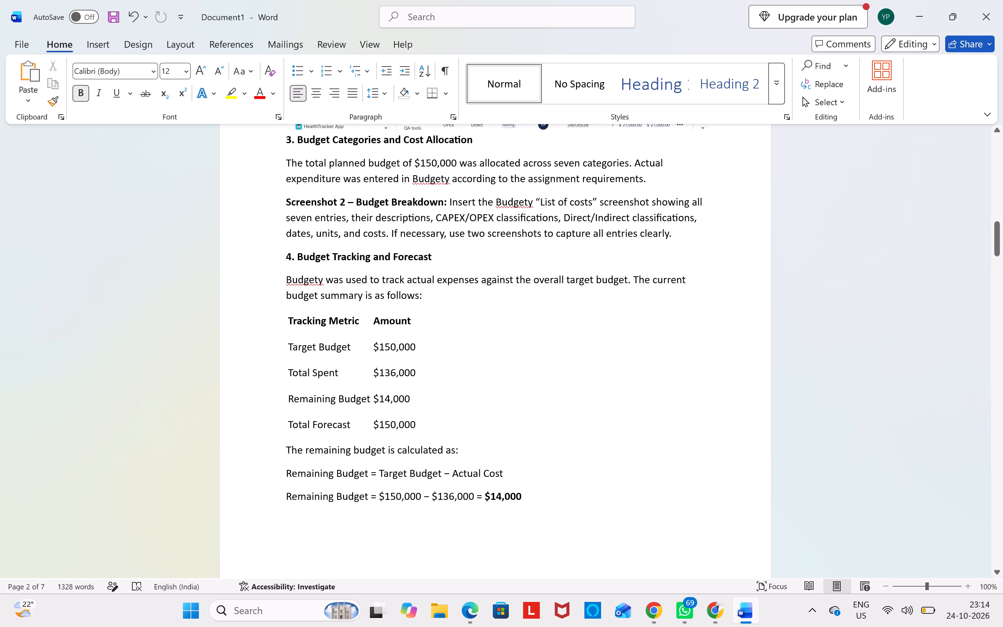
drag(682, 233, 295, 197)
key(BackSpace)
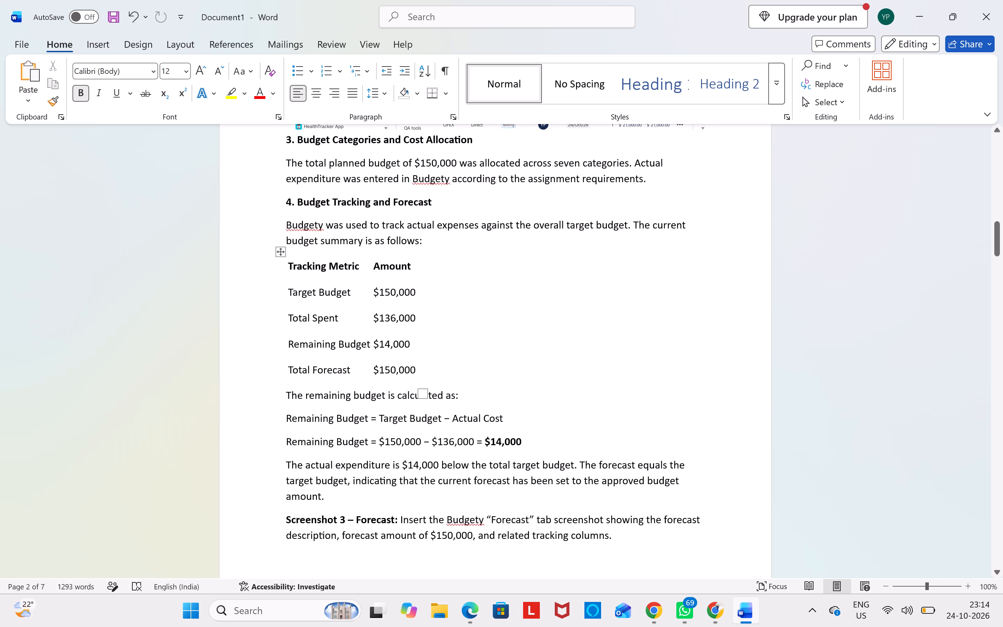
Switch to Jira in Chrome and snip the Budgety page showing all seven entries in the List of costs.
click(707, 622)
click(661, 620)
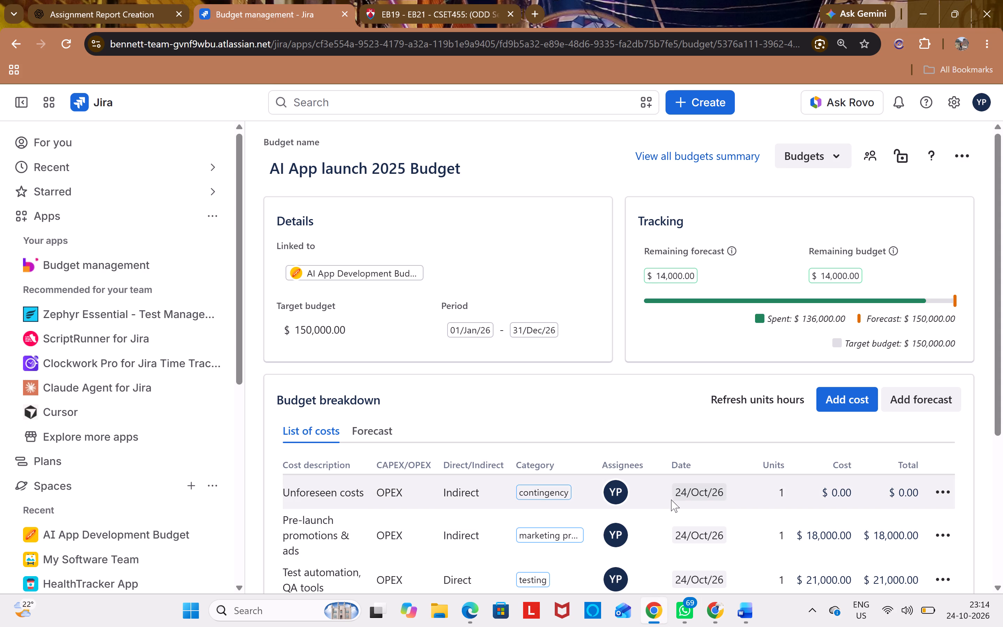
scroll(674, 488, down, 4)
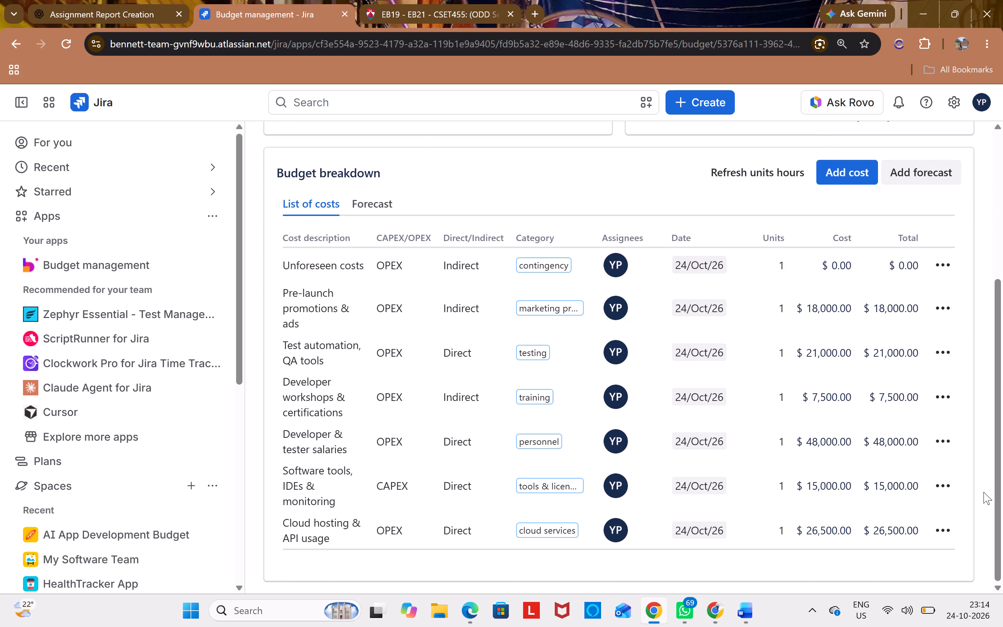
key(shift+super+s)
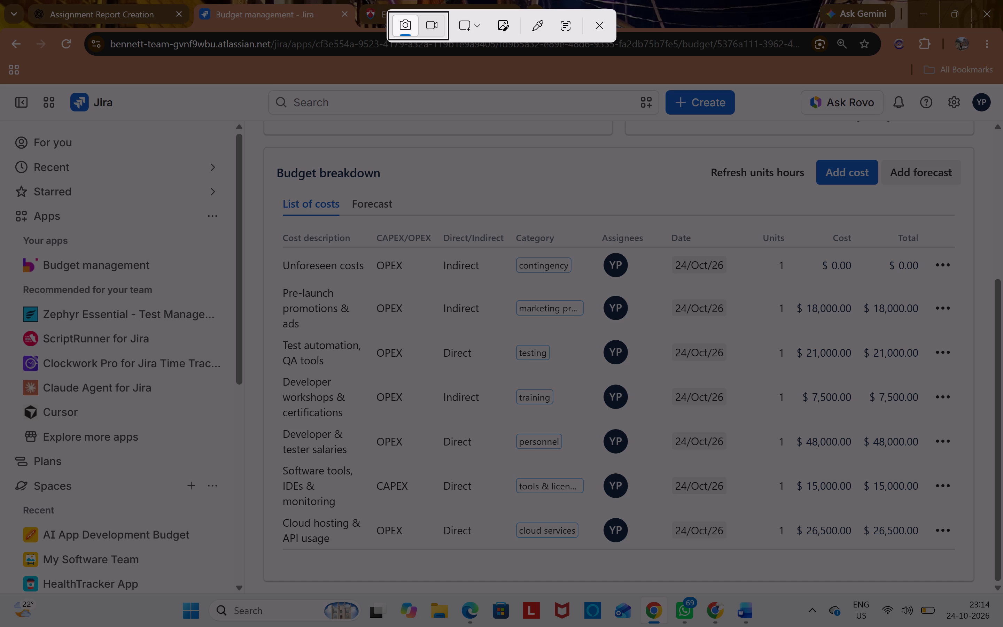
drag(0, 28, 1002, 590)
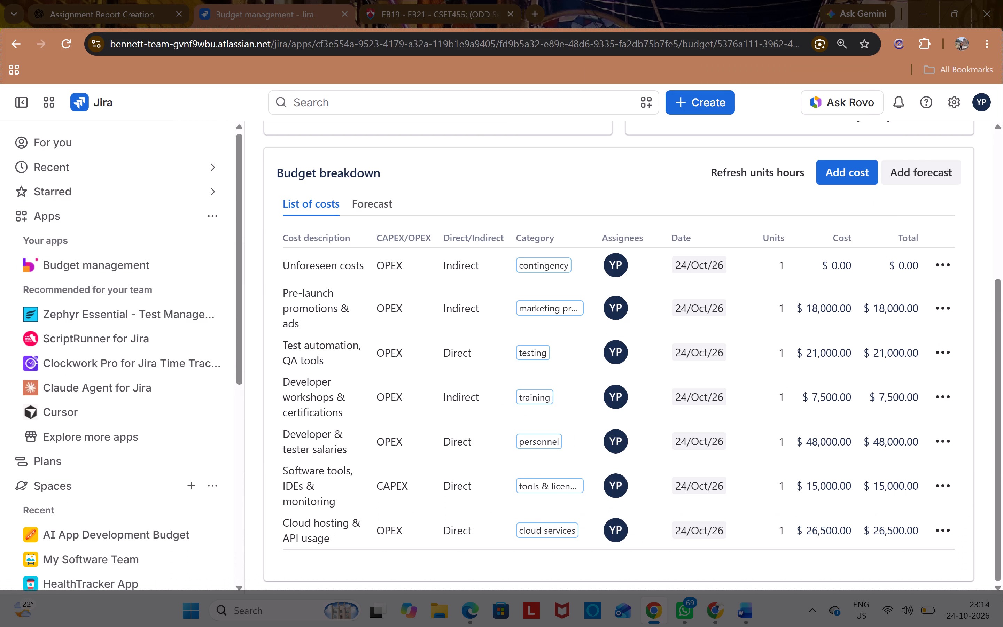
drag(1002, 590, 1002, 591)
Return to Word and paste the List of costs screenshot at the end of section 3, before "4. Budget Tracking and Forecast".
click(725, 604)
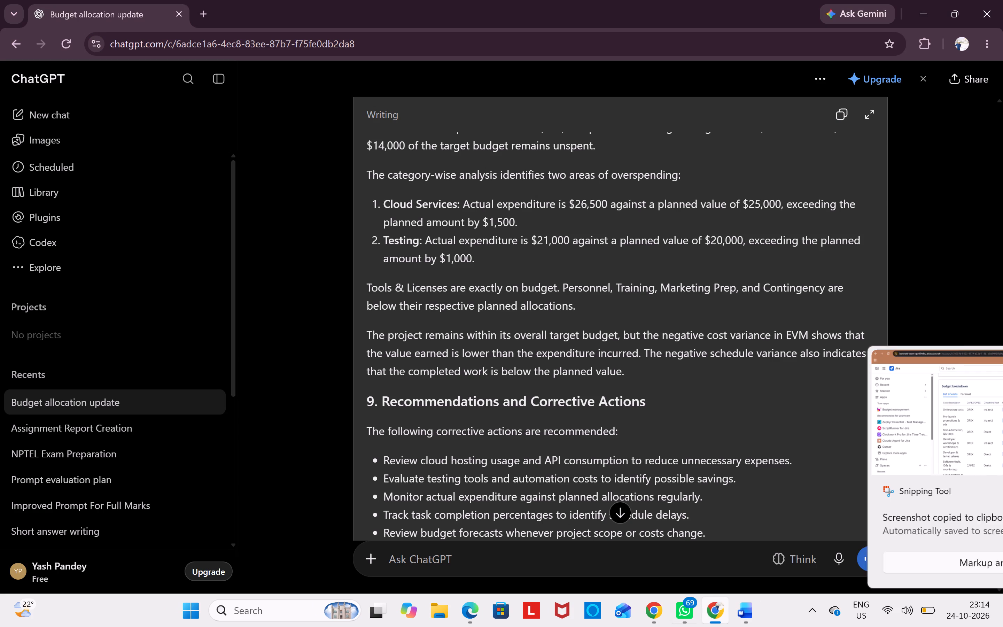
click(751, 626)
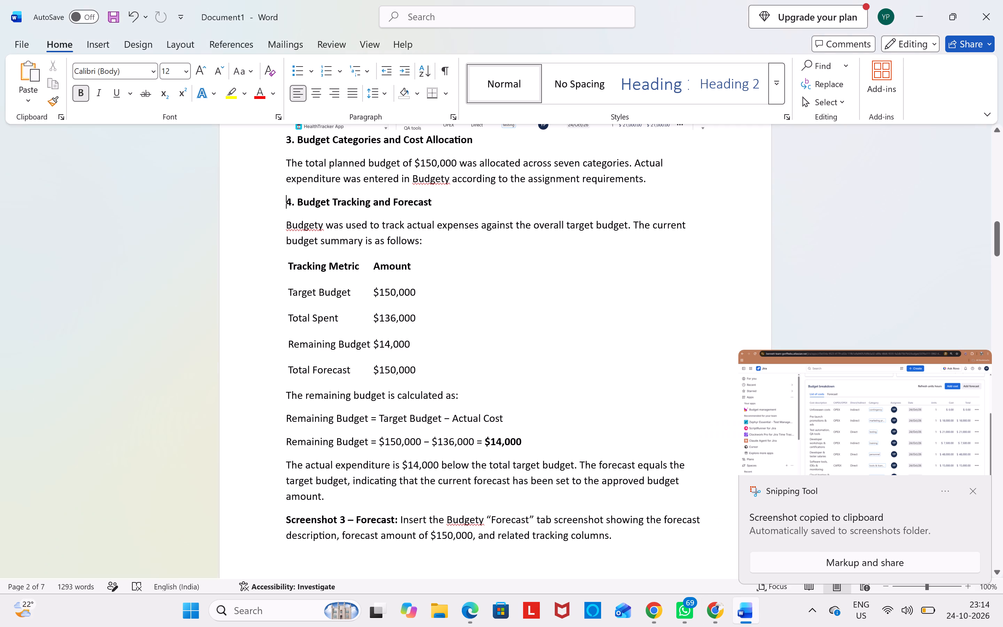
key(ctrl+v)
scroll(496, 363, down, 1)
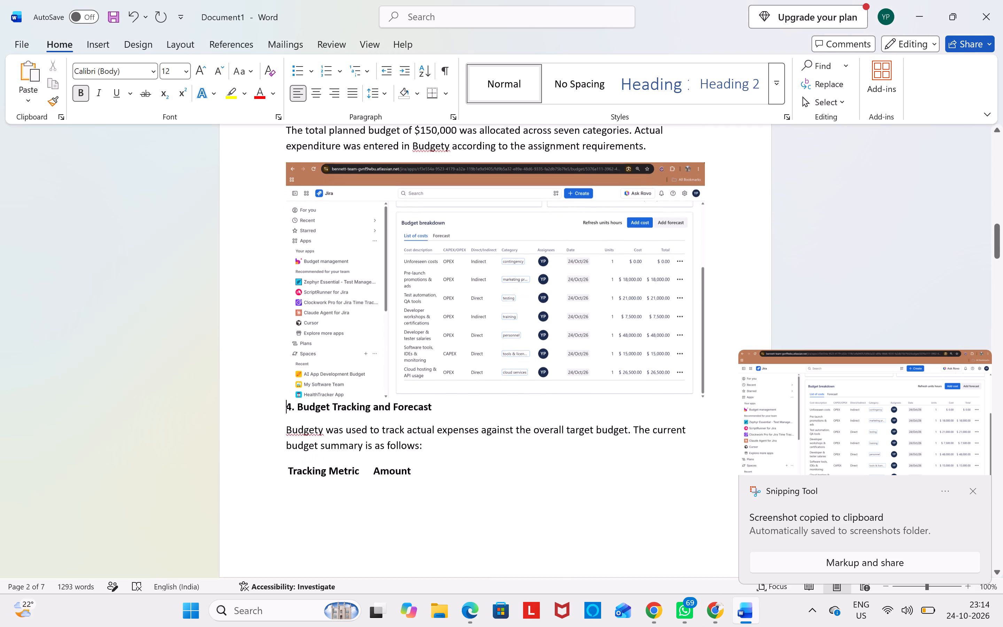
Switch to Jira in Chrome, open the Forecast view of the budget breakdown, and snip the whole AI App launch 2025 Budget page.
scroll(508, 454, down, 6)
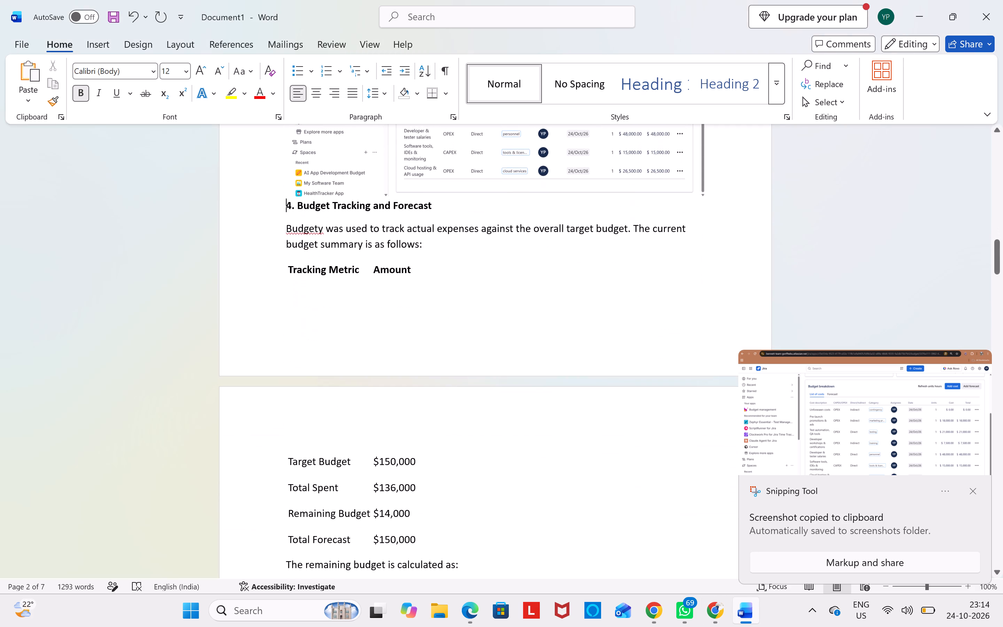
scroll(508, 454, down, 5)
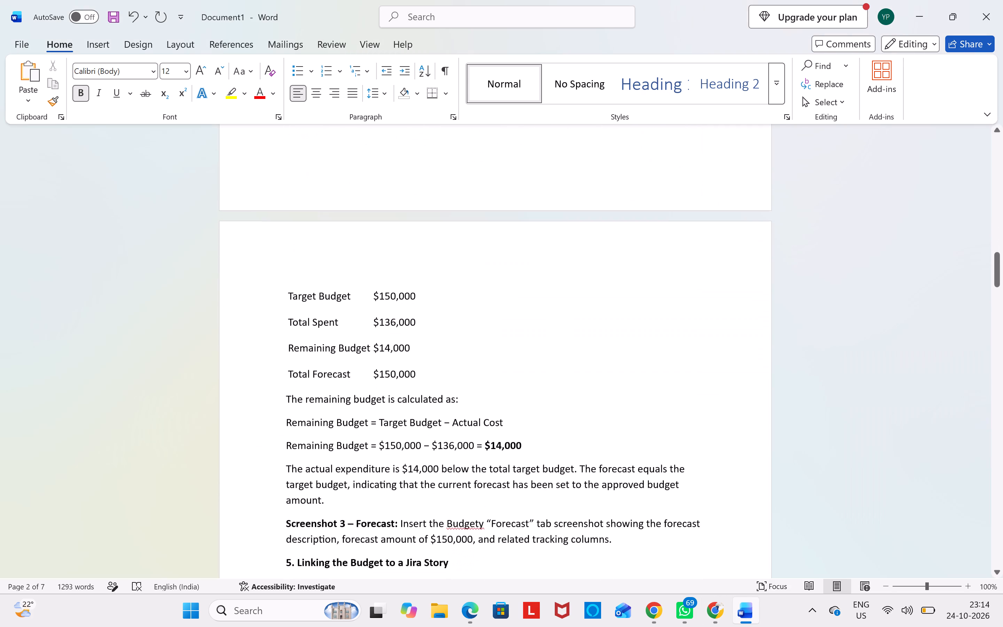
scroll(511, 456, down, 3)
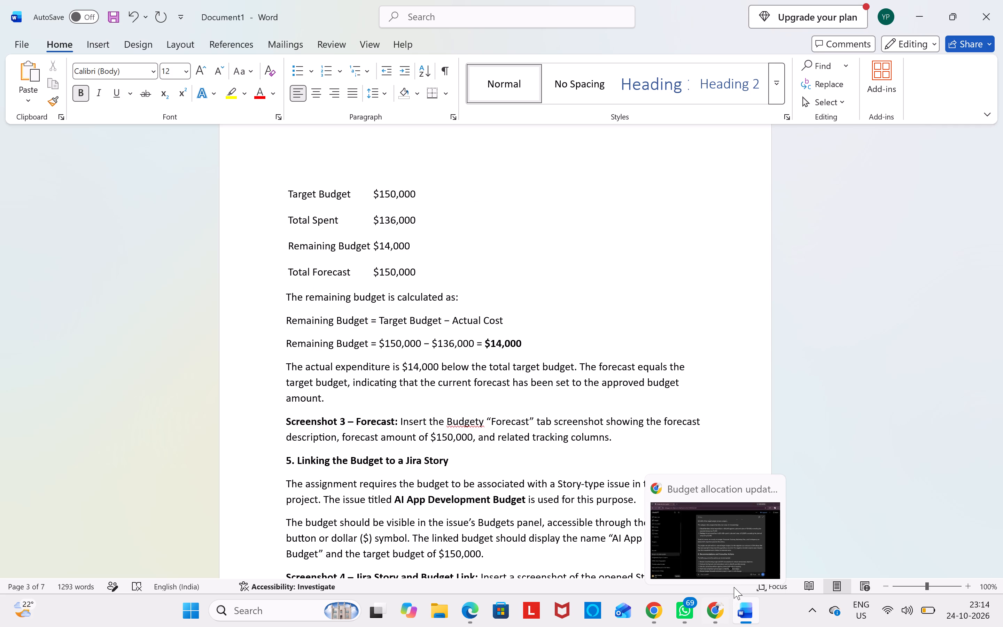
click(725, 610)
click(658, 599)
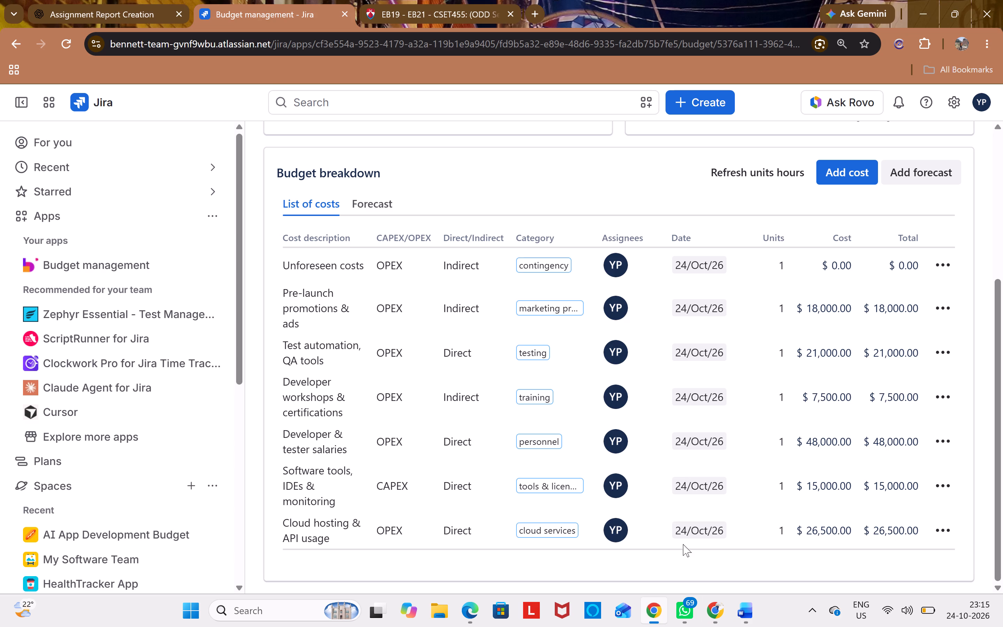
scroll(837, 224, up, 3)
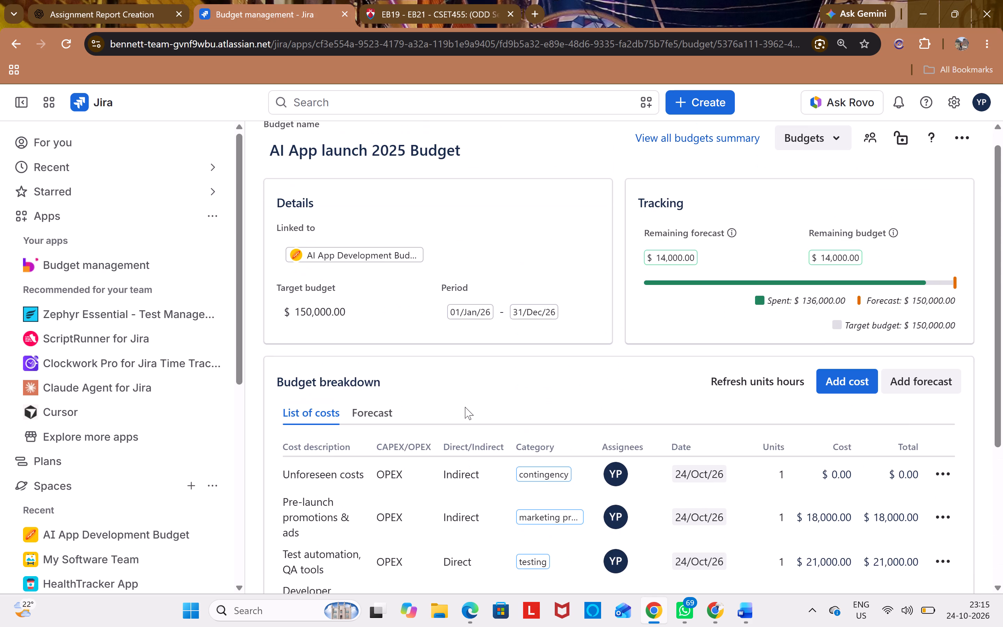
click(361, 407)
scroll(570, 389, down, 1)
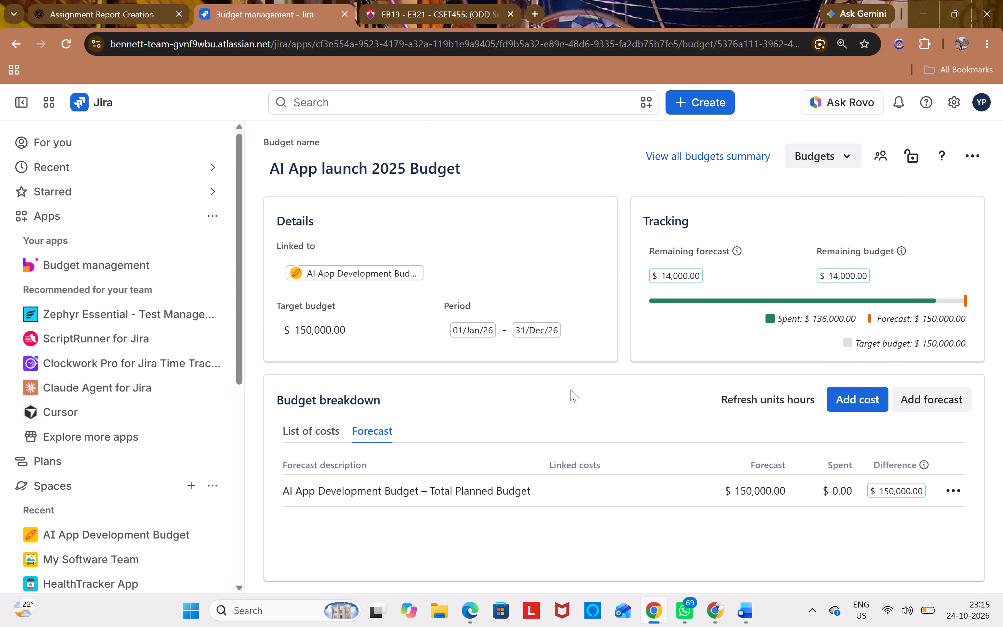
scroll(570, 389, down, 1)
click(903, 402)
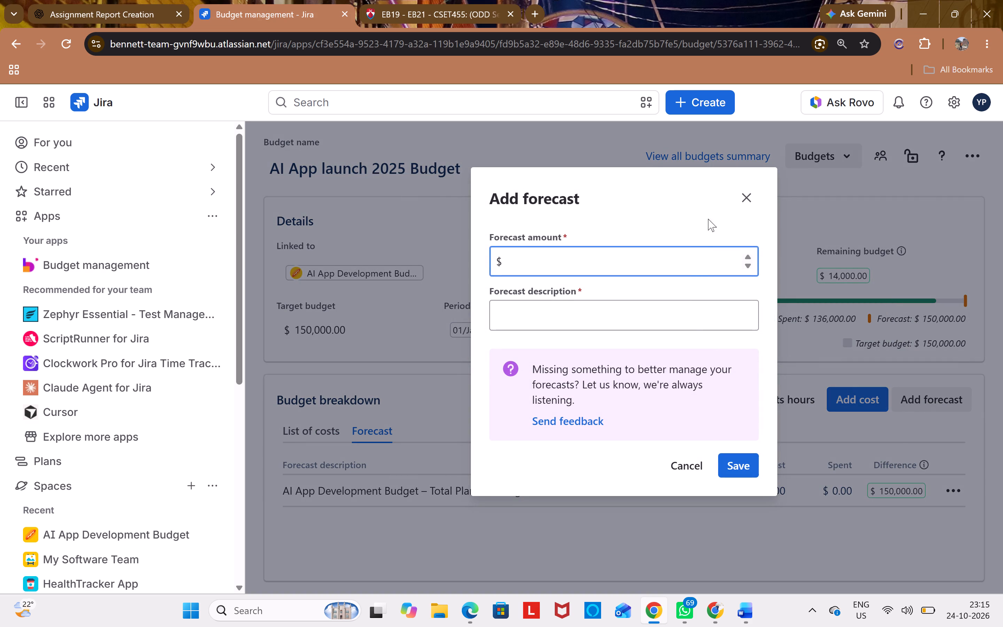
click(745, 200)
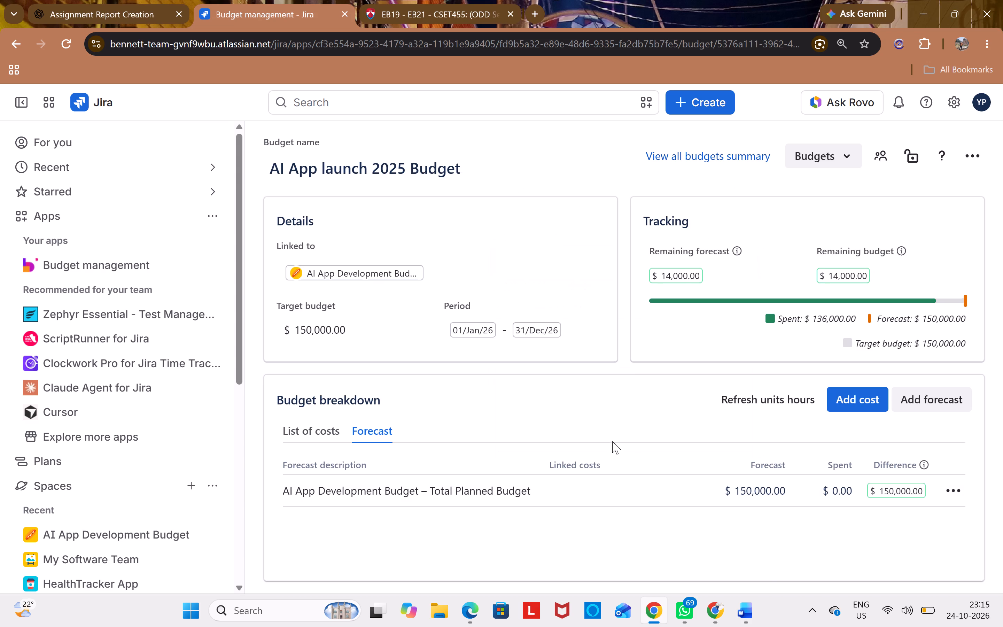
scroll(612, 441, down, 4)
key(shift+super+s)
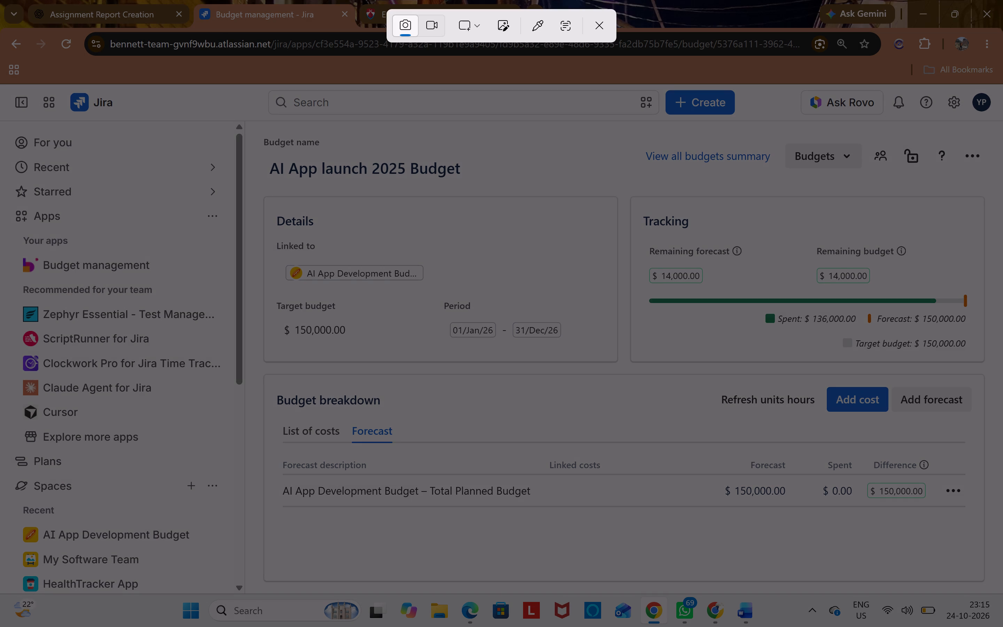
drag(0, 30, 1002, 597)
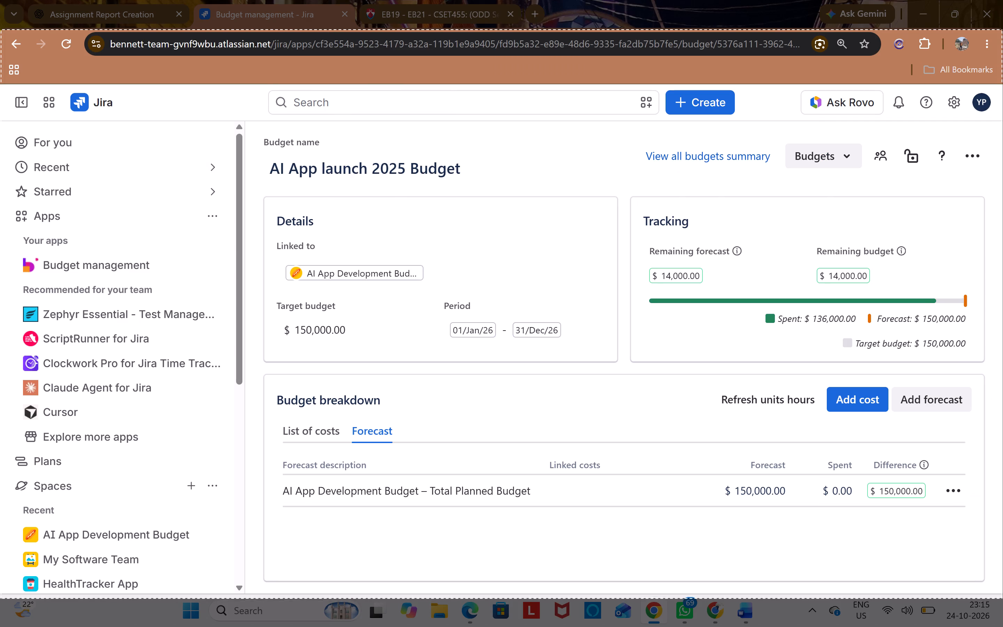
drag(1002, 597, 1002, 589)
Return to Word and replace the Screenshot 3 – Forecast placeholder paragraph with the copied Forecast screenshot.
click(748, 607)
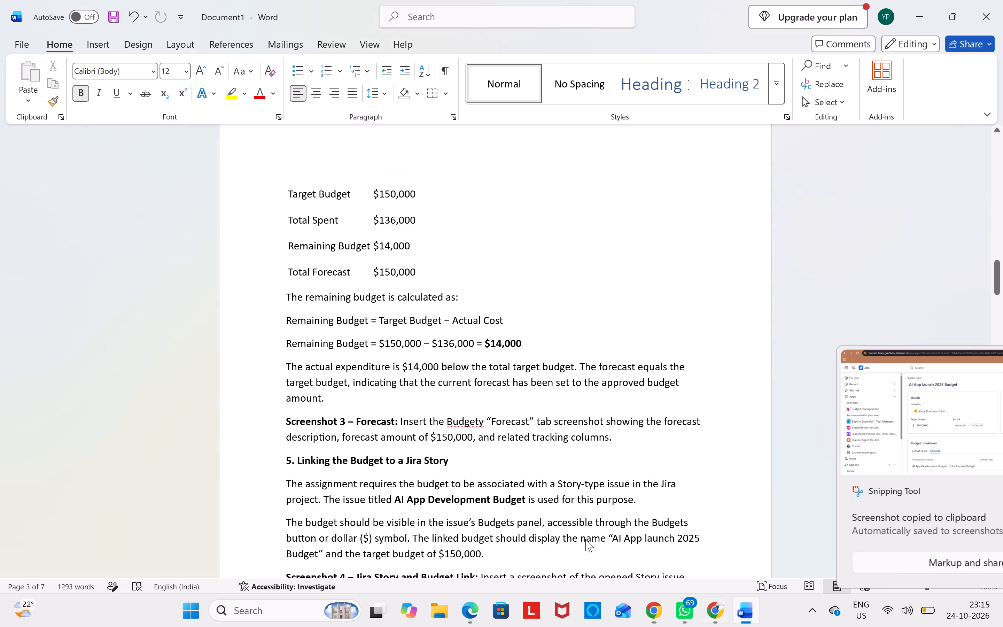
drag(651, 439, 289, 427)
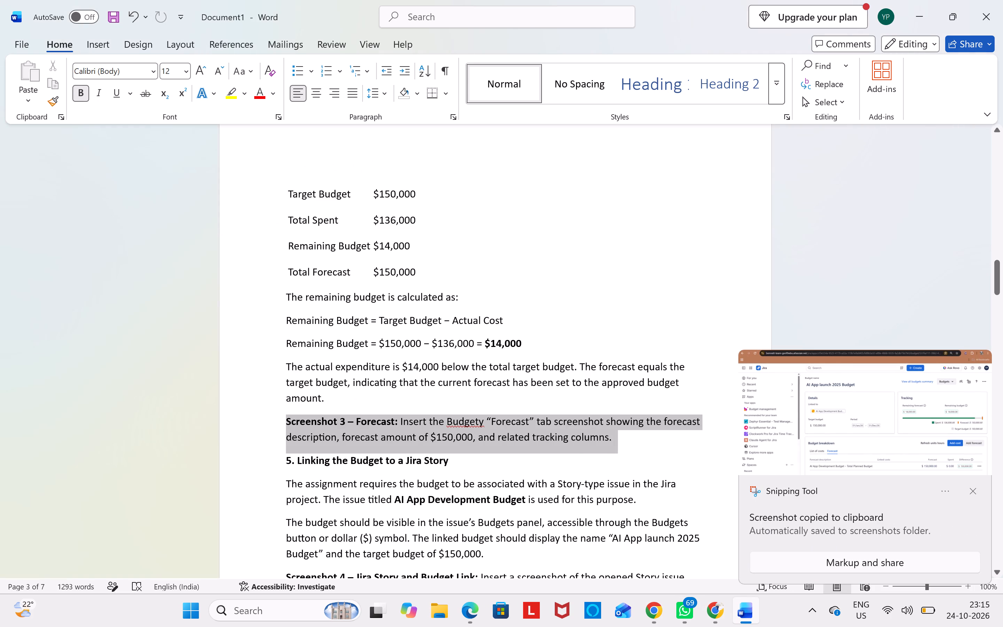
drag(289, 427, 288, 427)
key(ctrl+v)
Delete the Screenshot 4 – Jira Story and Budget Link placeholder paragraph at the end of section 5.
scroll(438, 477, down, 4)
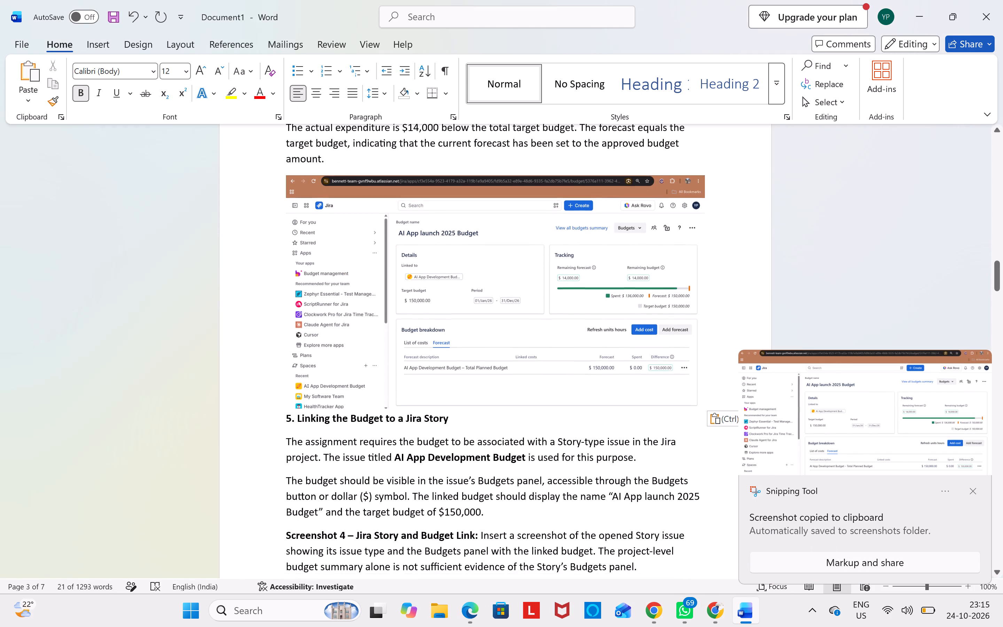
scroll(439, 477, down, 1)
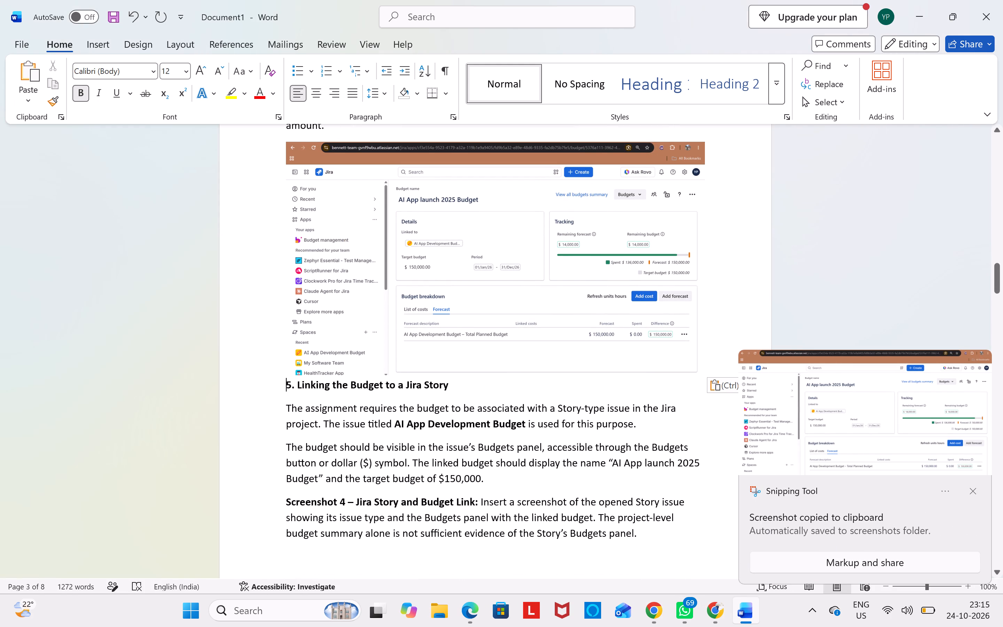
drag(285, 496, 670, 544)
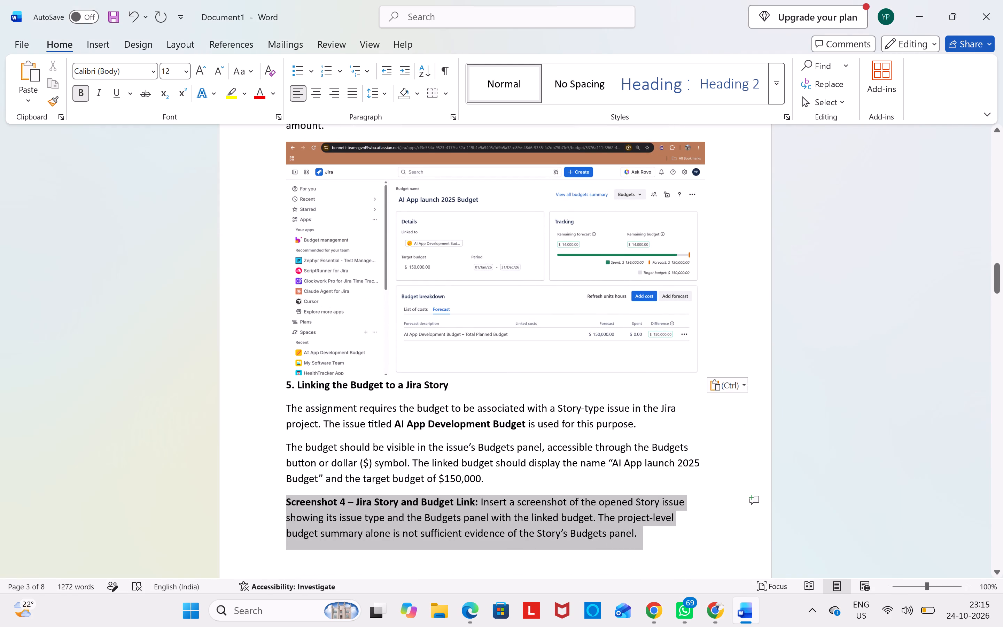
drag(670, 544, 671, 544)
key(BackSpace)
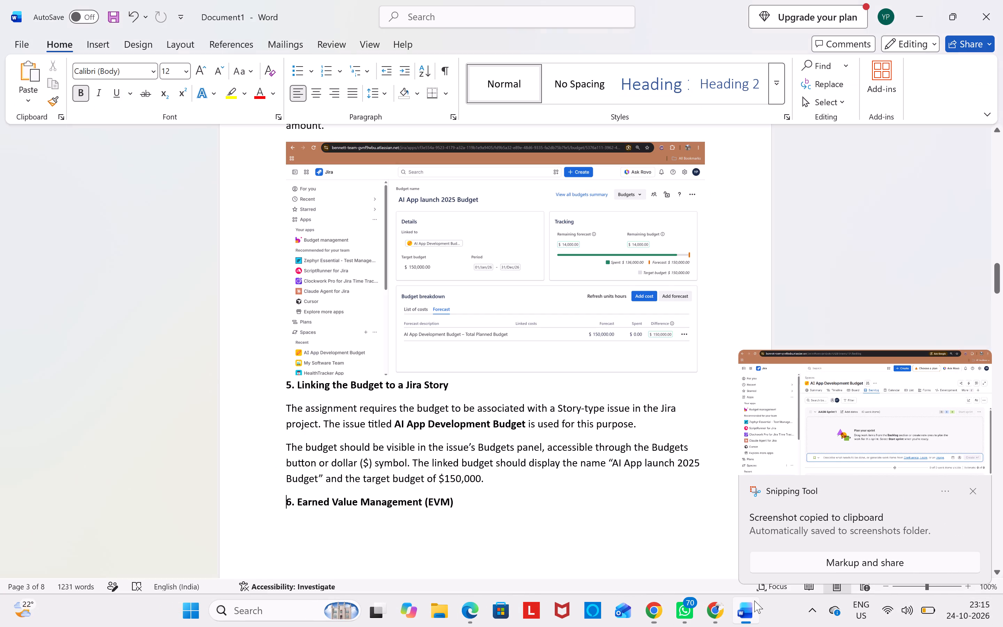
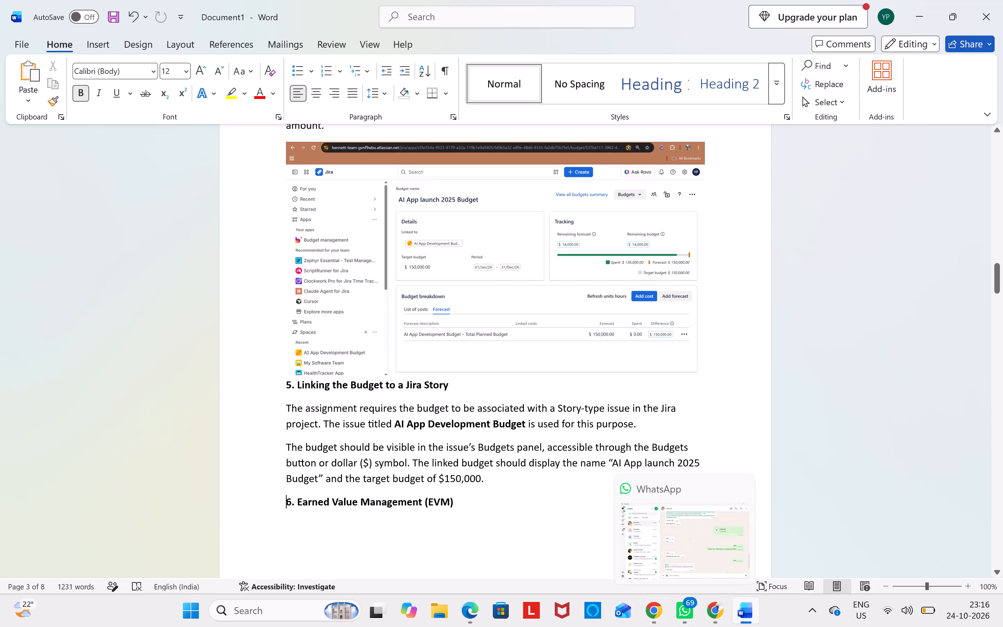
Read through the report's Earned Value Management section and the performance calculations in section 7, checking for missing content.
scroll(552, 495, down, 9)
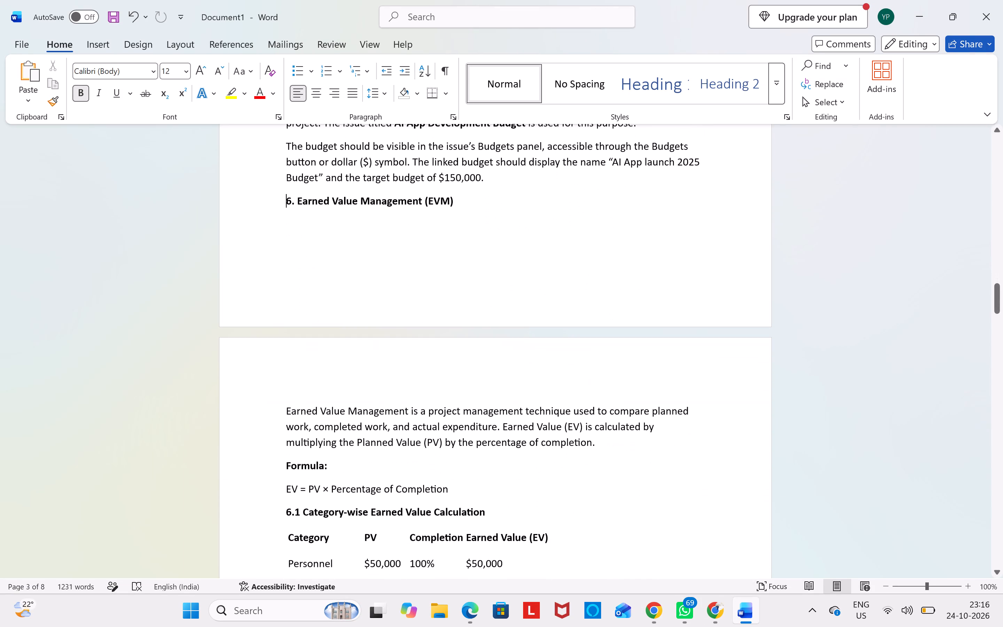
scroll(552, 495, down, 1)
scroll(552, 495, up, 1)
scroll(552, 495, down, 3)
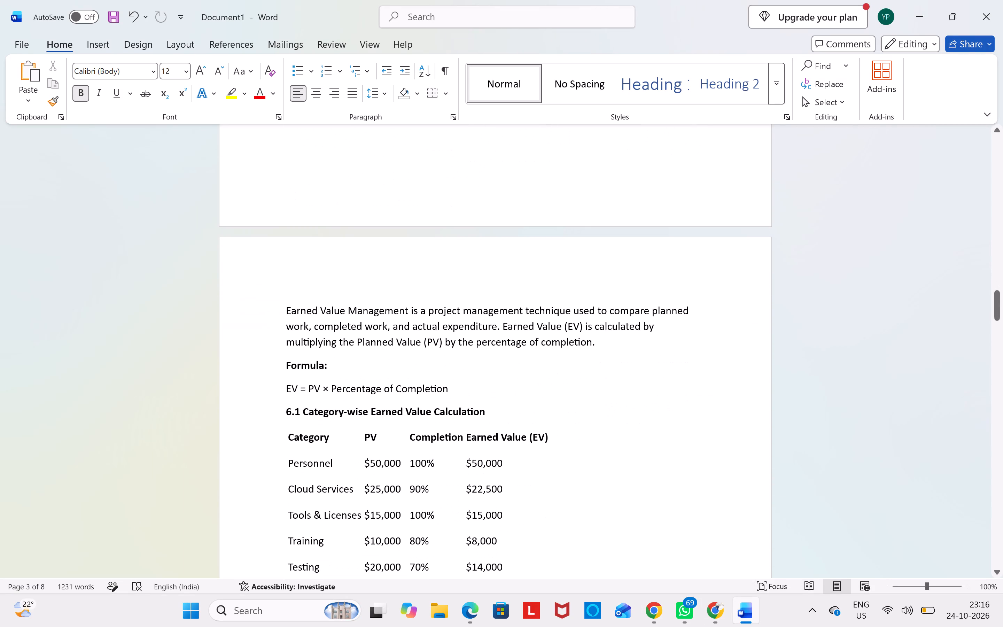
scroll(552, 495, down, 3)
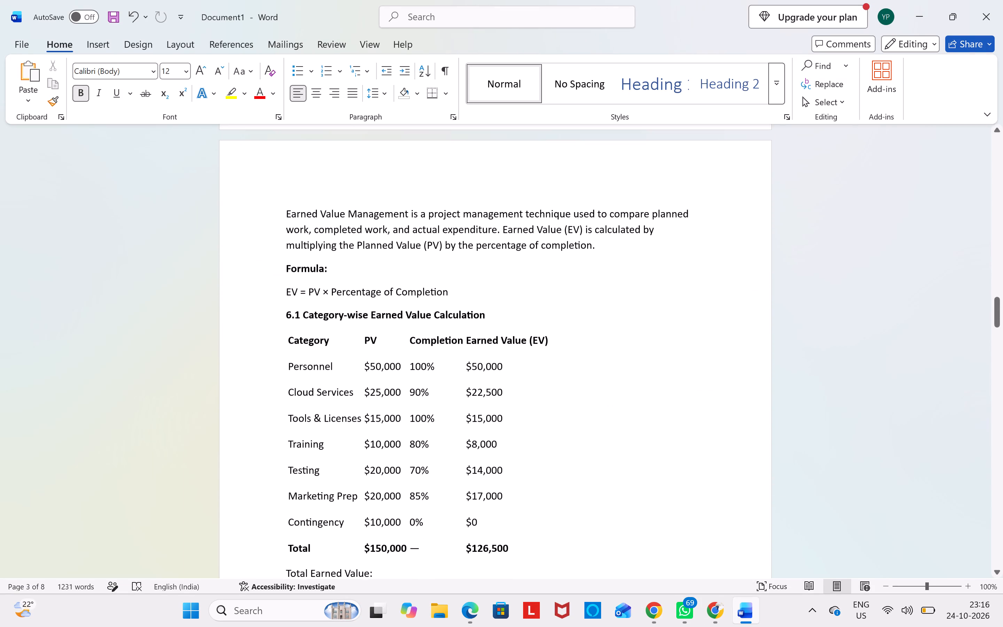
scroll(552, 495, down, 3)
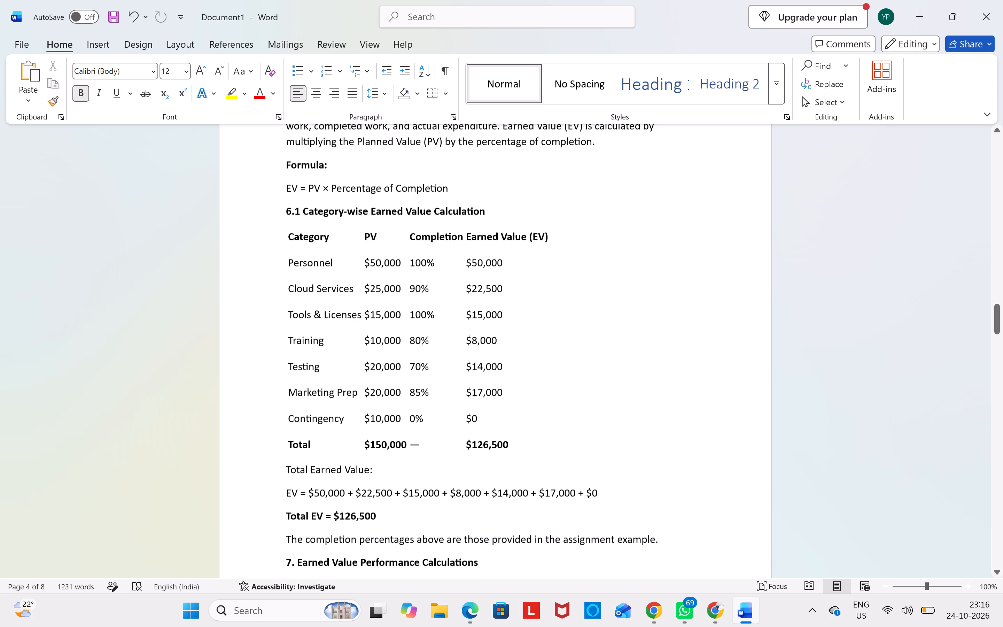
scroll(552, 495, down, 1)
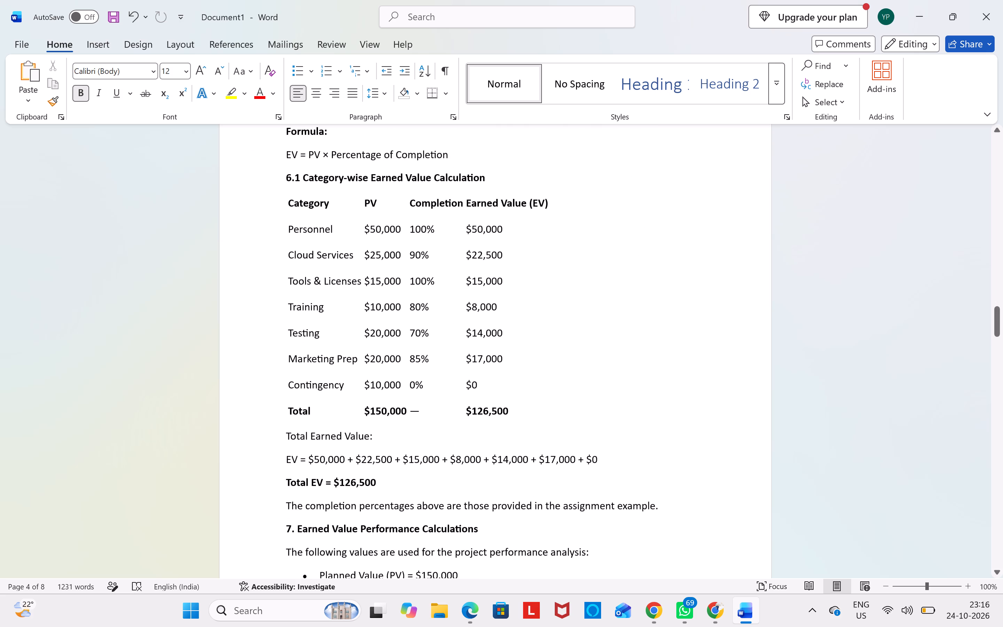
scroll(552, 495, down, 6)
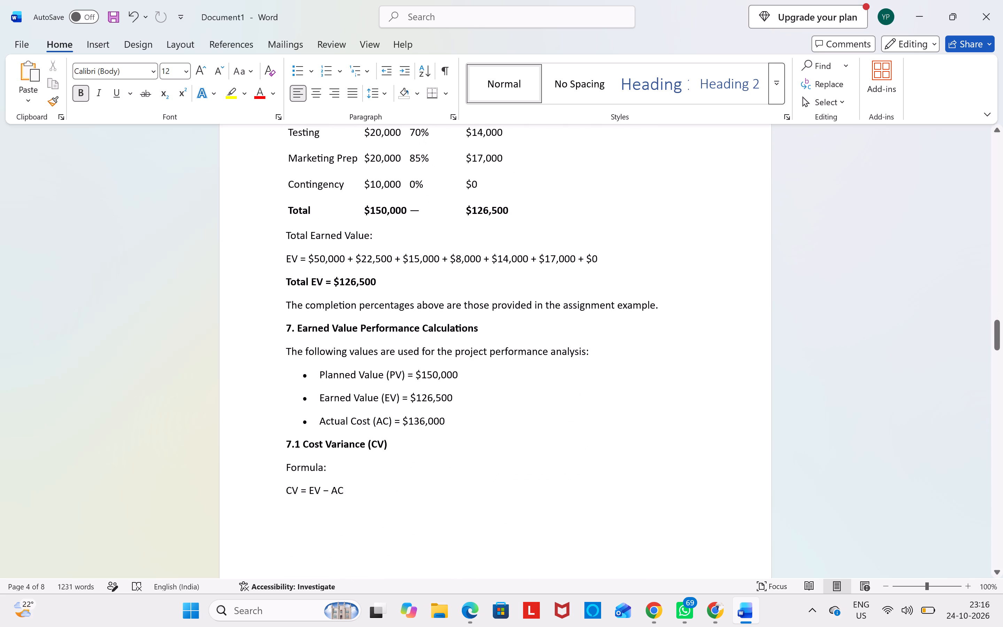
scroll(552, 495, down, 8)
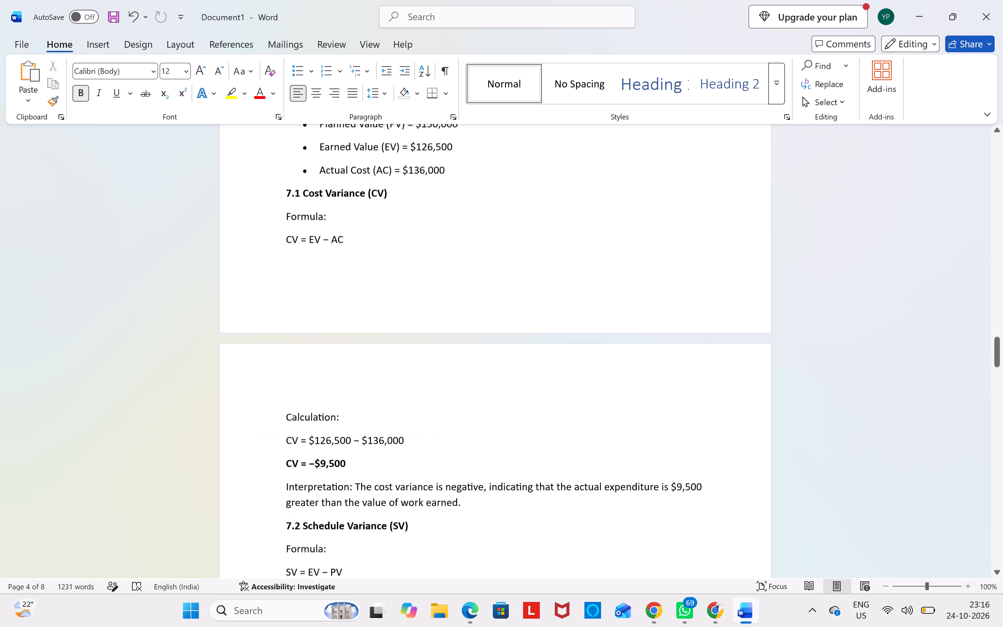
scroll(552, 495, down, 5)
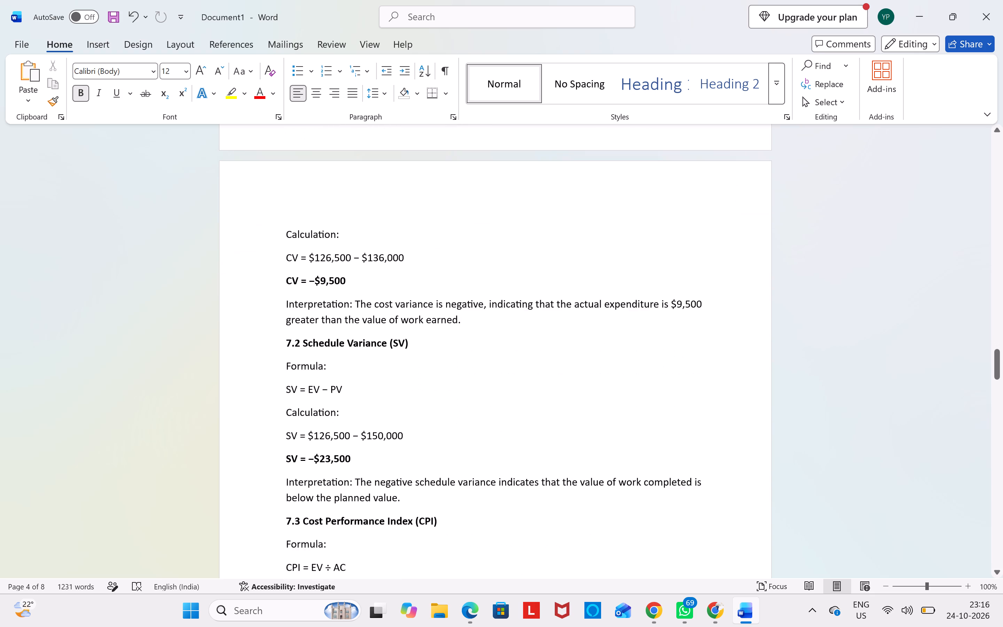
scroll(552, 495, down, 10)
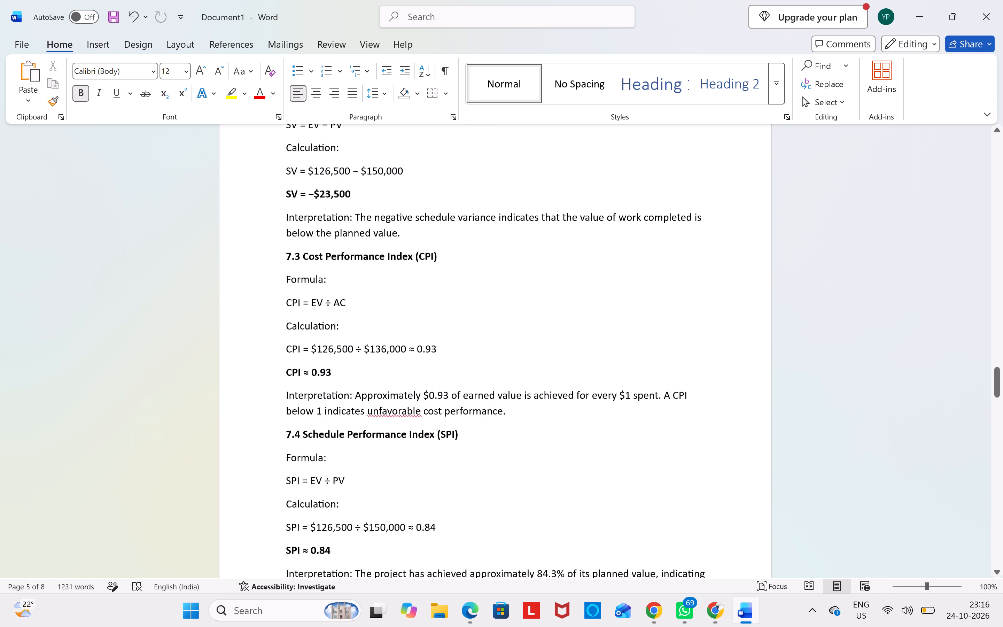
scroll(552, 495, down, 14)
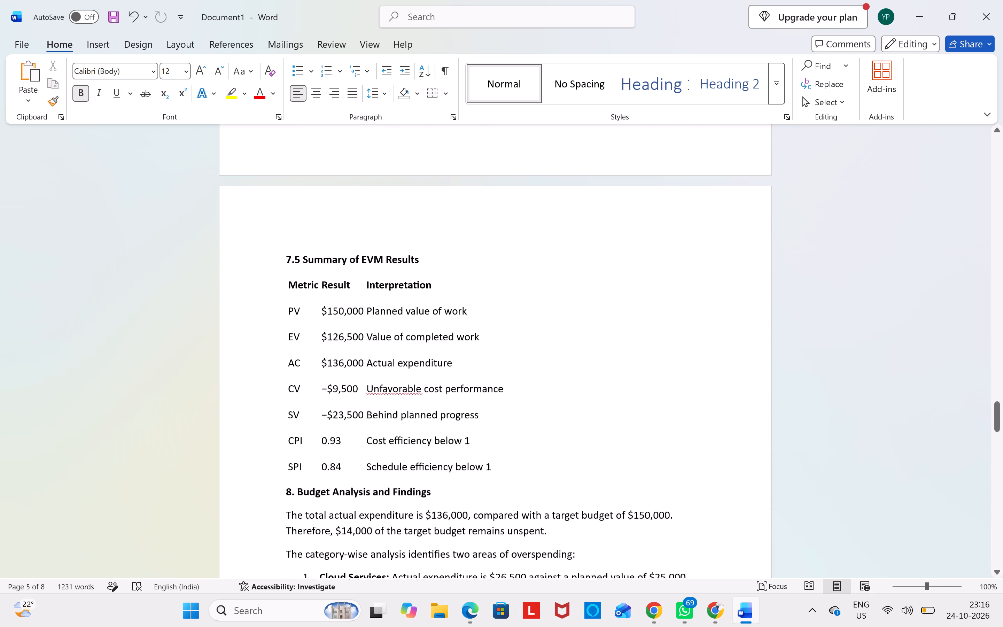
Read sections 8 to 10 of the report, looking for any screenshot placeholder that still needs filling.
scroll(552, 495, down, 3)
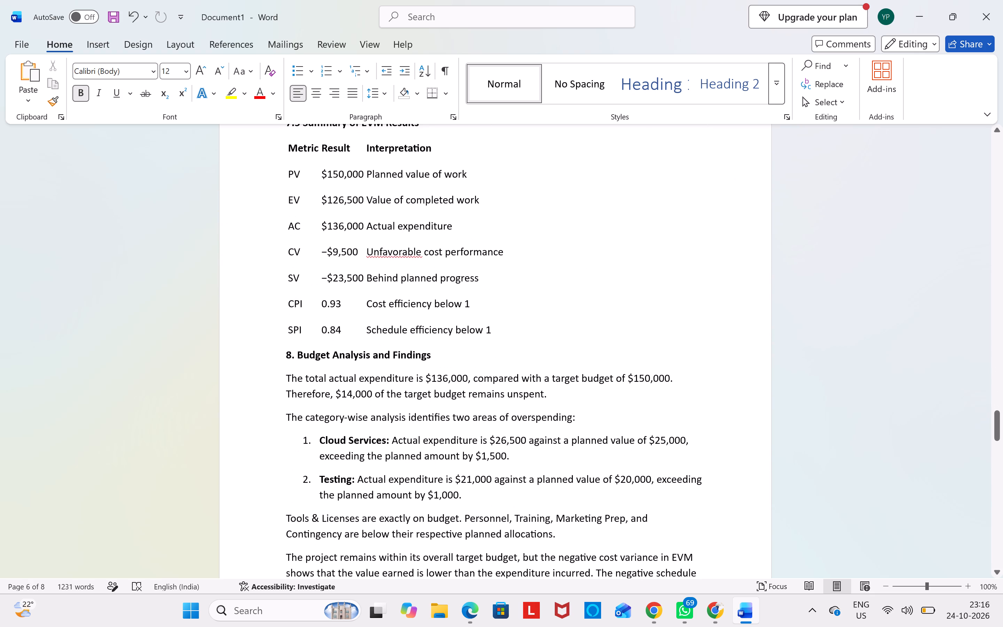
scroll(552, 495, down, 1)
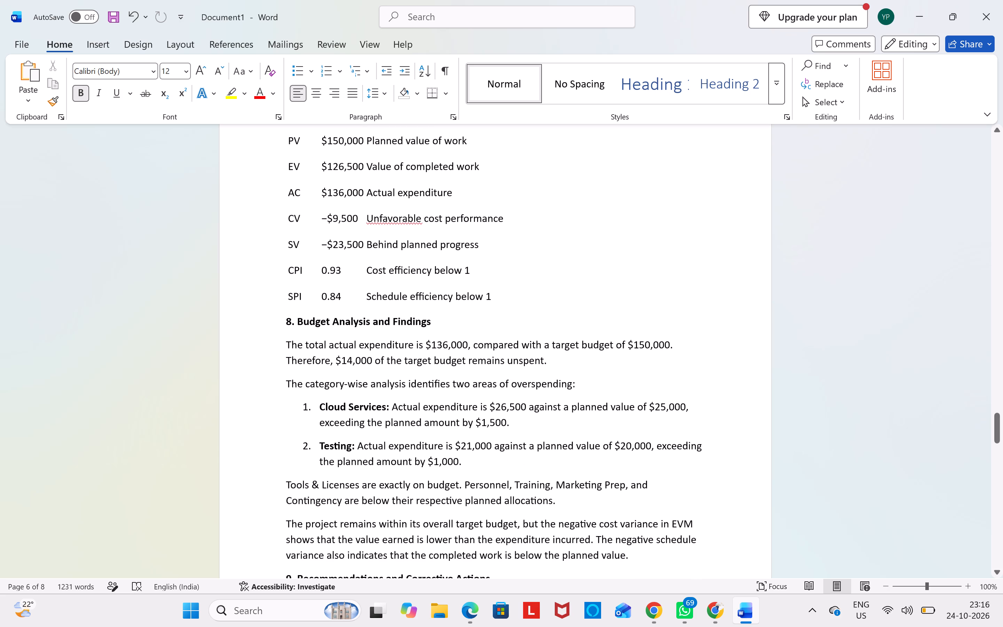
scroll(552, 495, down, 2)
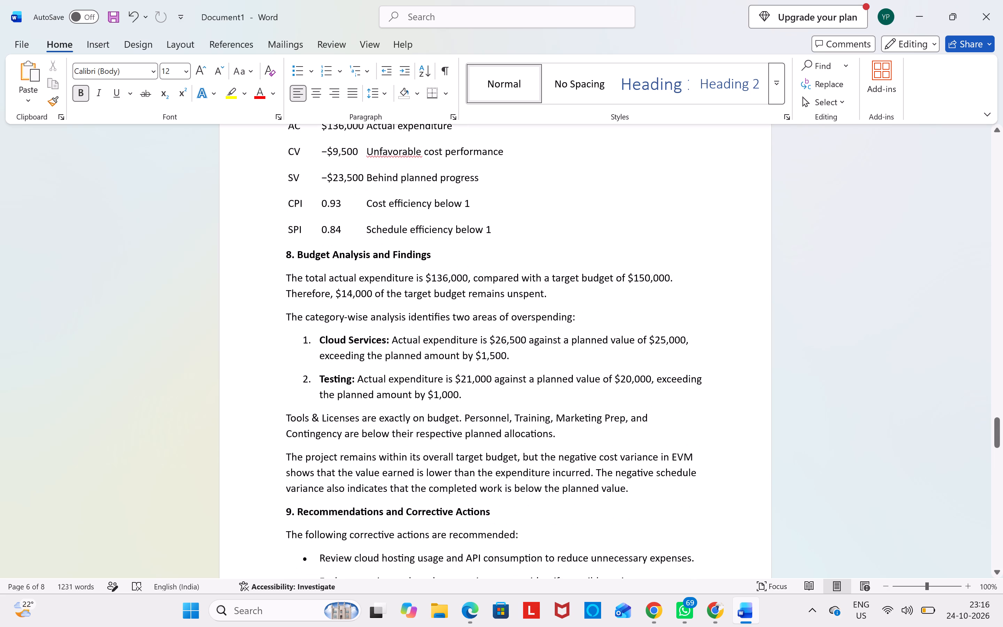
scroll(552, 495, down, 1)
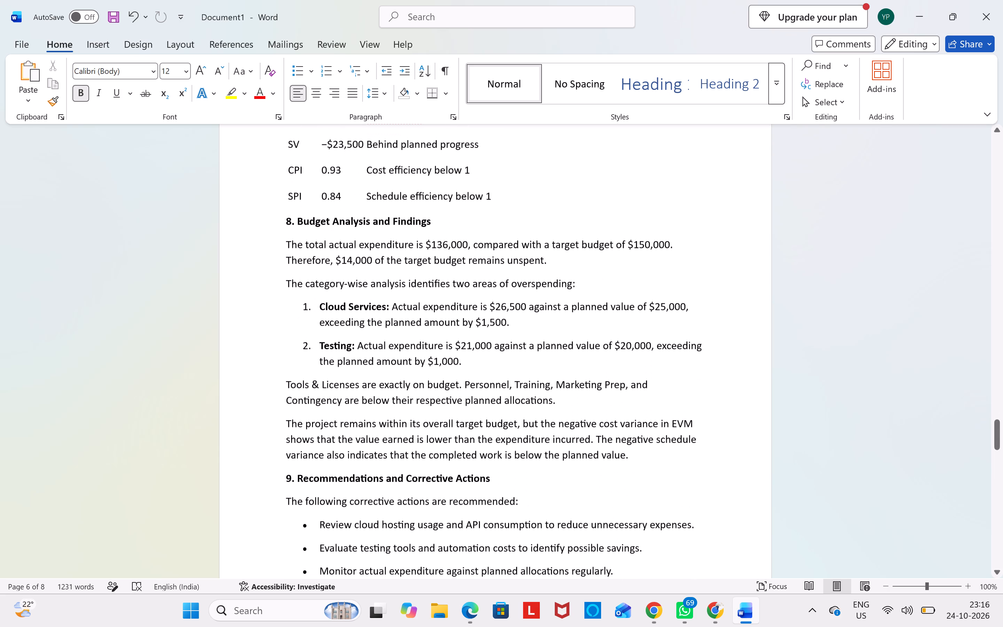
scroll(552, 495, down, 1)
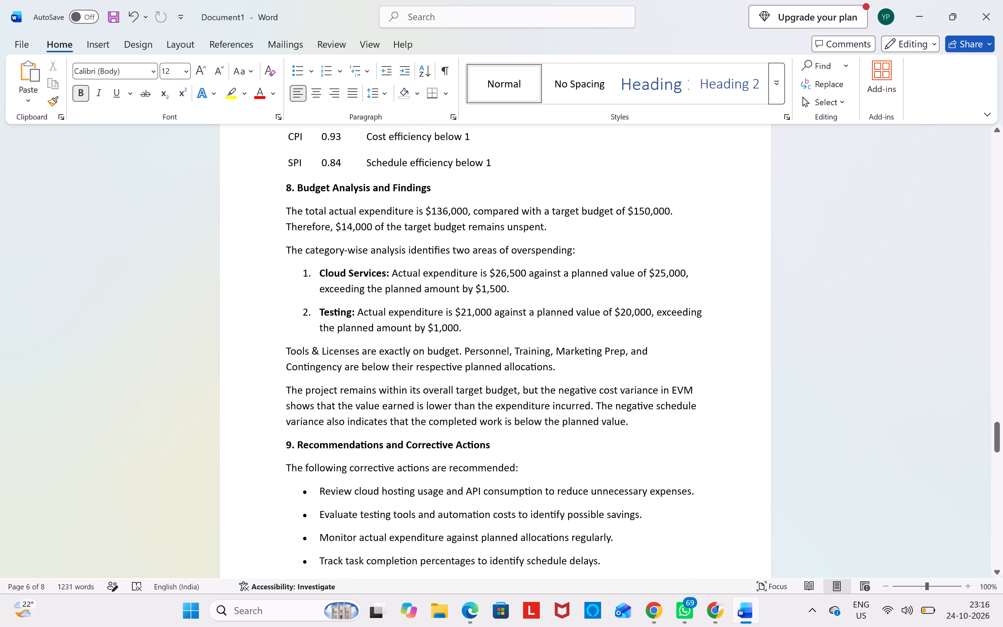
scroll(551, 495, down, 2)
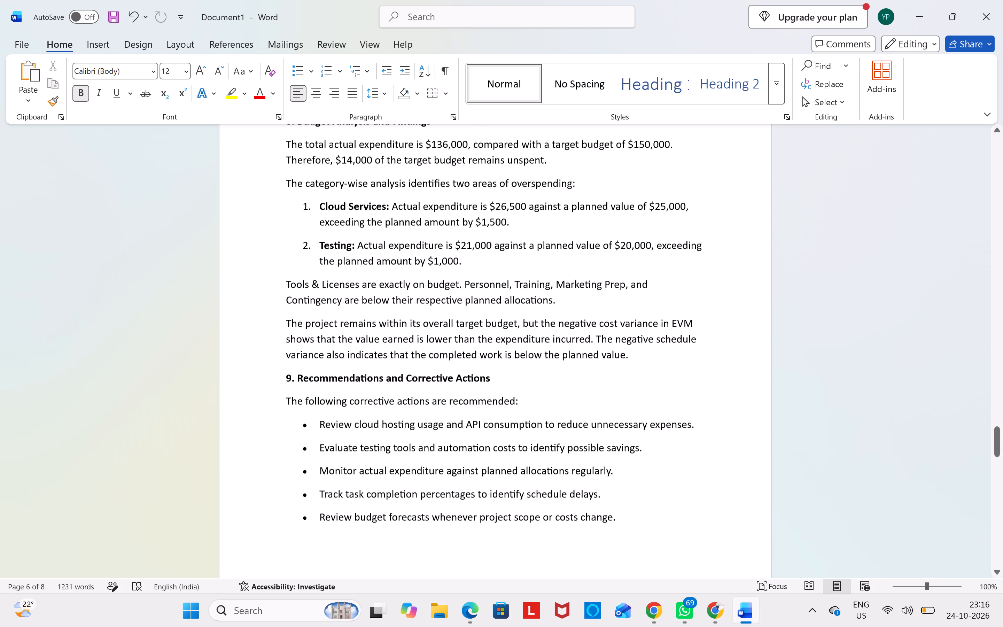
scroll(551, 496, down, 10)
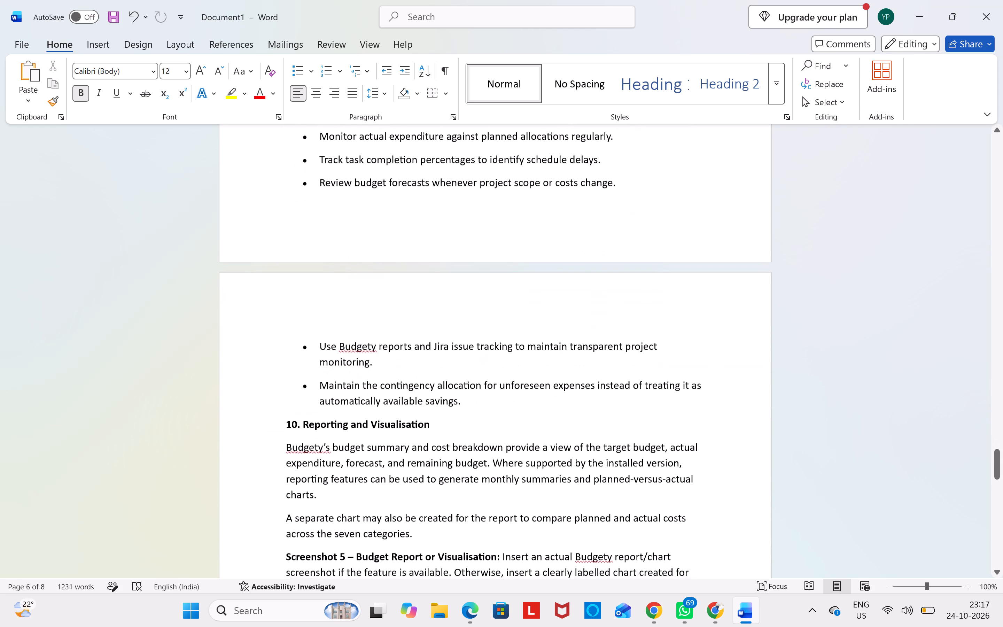
scroll(551, 496, down, 2)
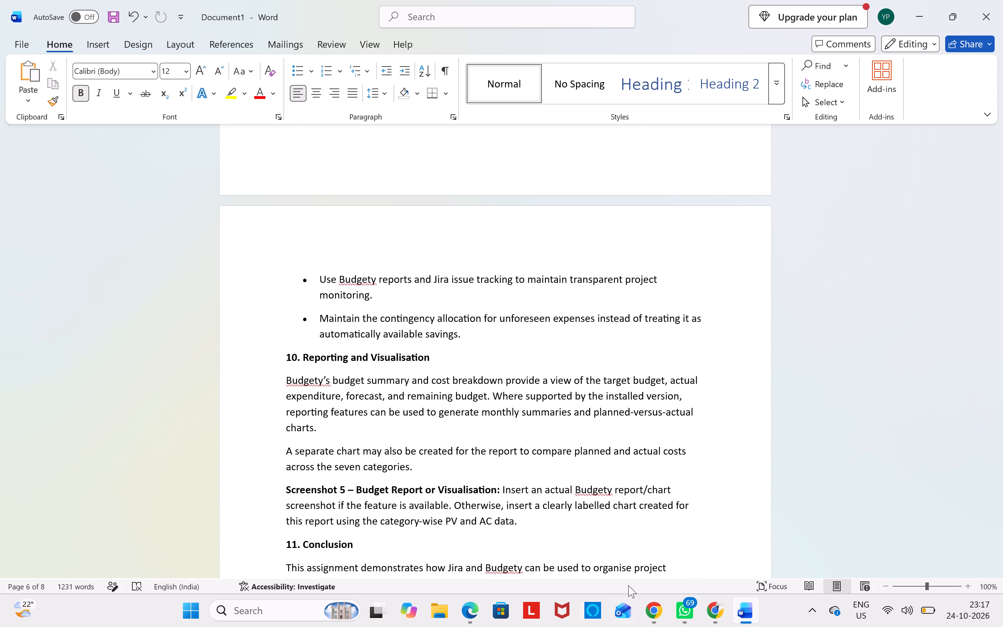
Switch to Jira in Chrome, open the Budget management app's Summary report, and capture the whole page area as a screenshot.
click(715, 602)
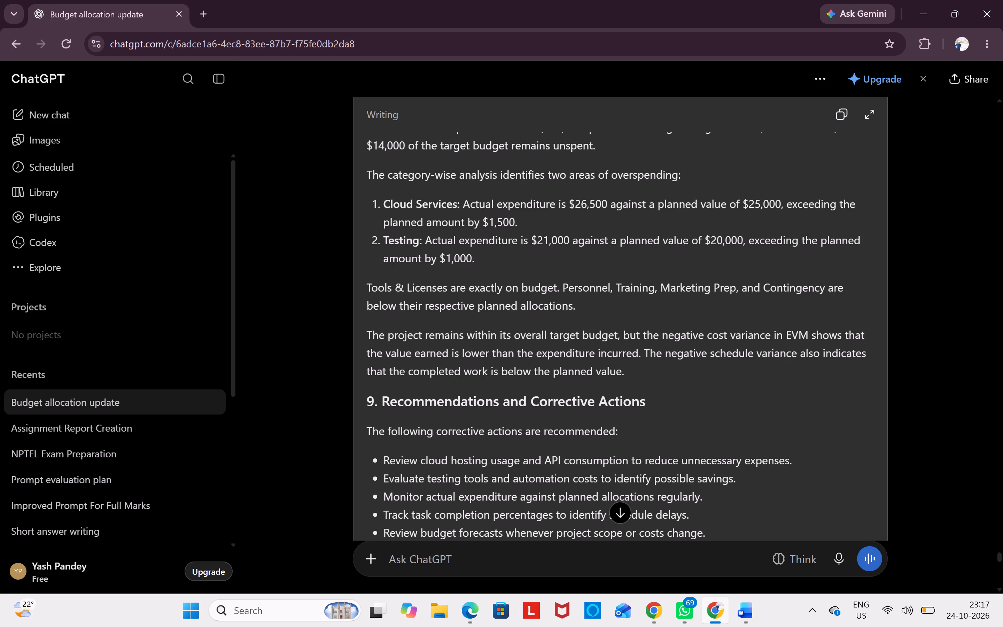
click(651, 606)
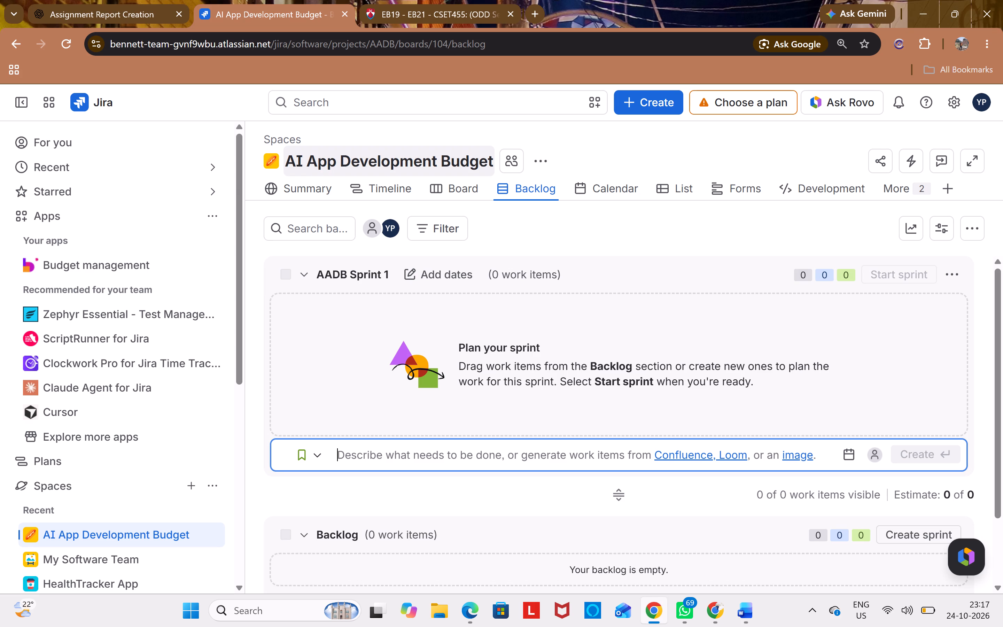
click(61, 272)
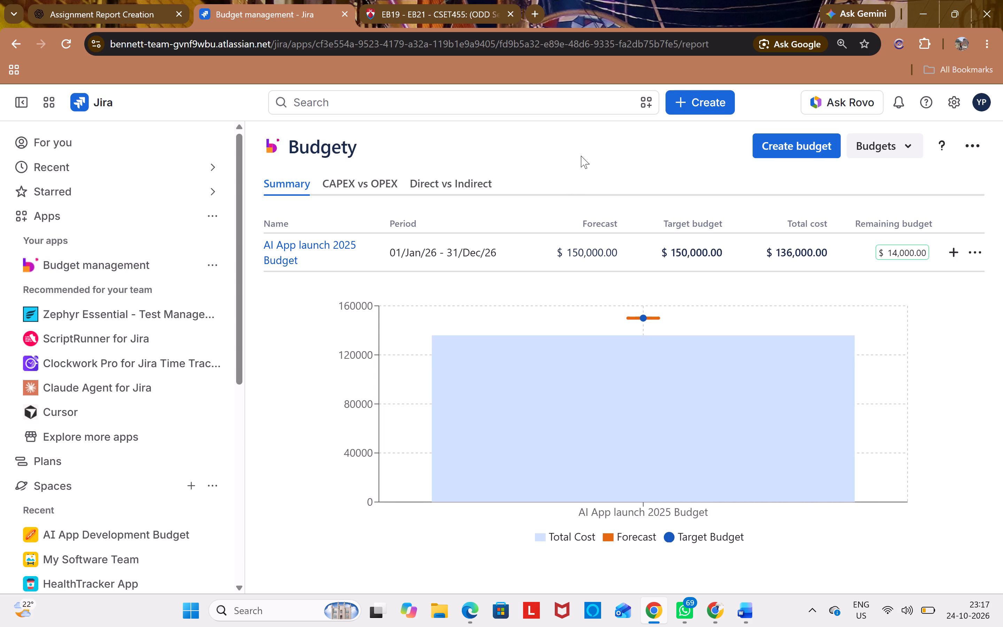
key(shift+super+s)
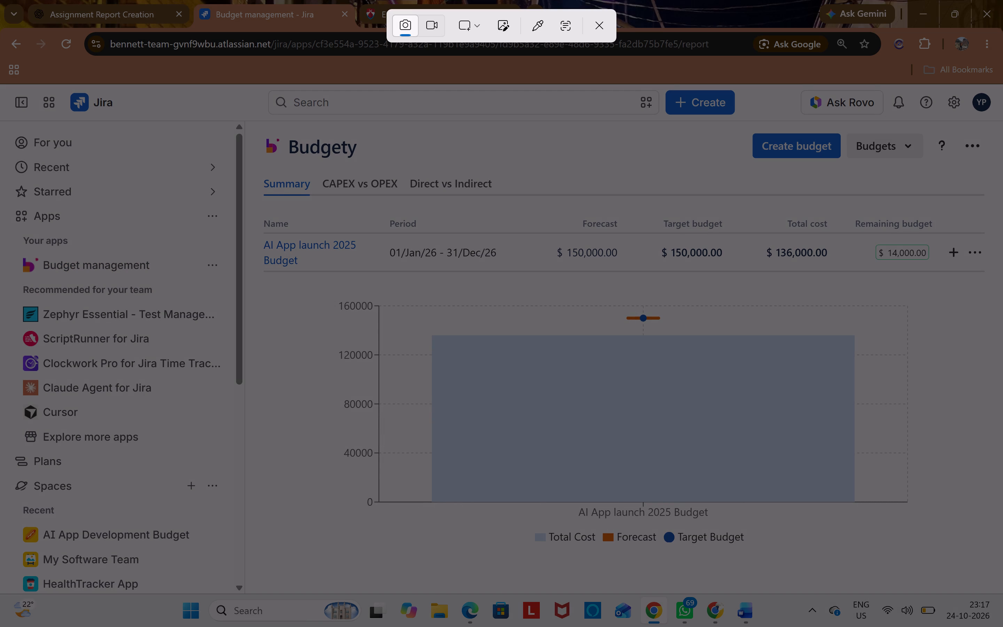
drag(0, 85, 982, 578)
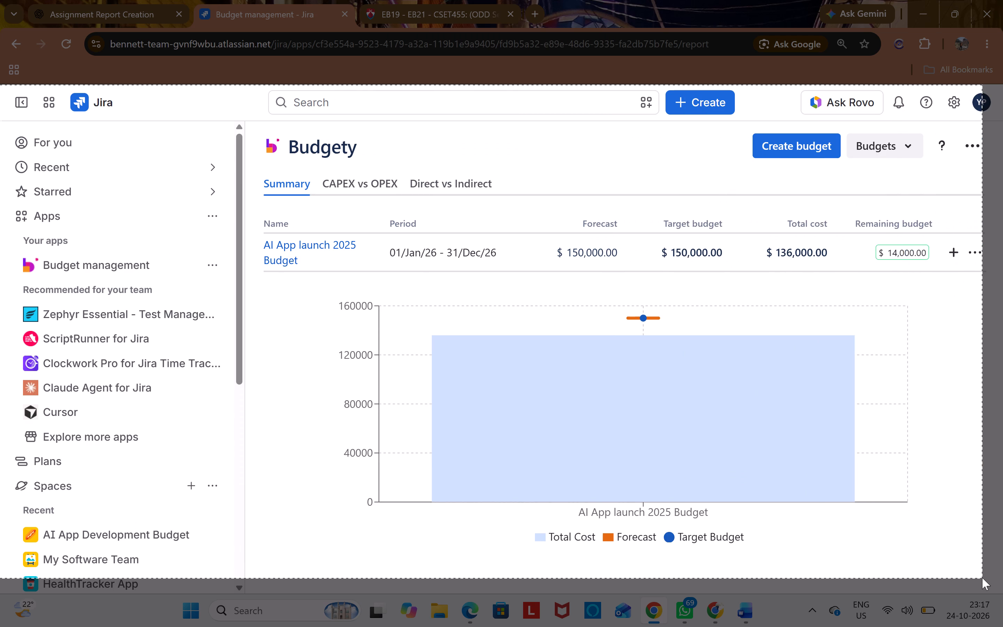
drag(982, 578, 1002, 595)
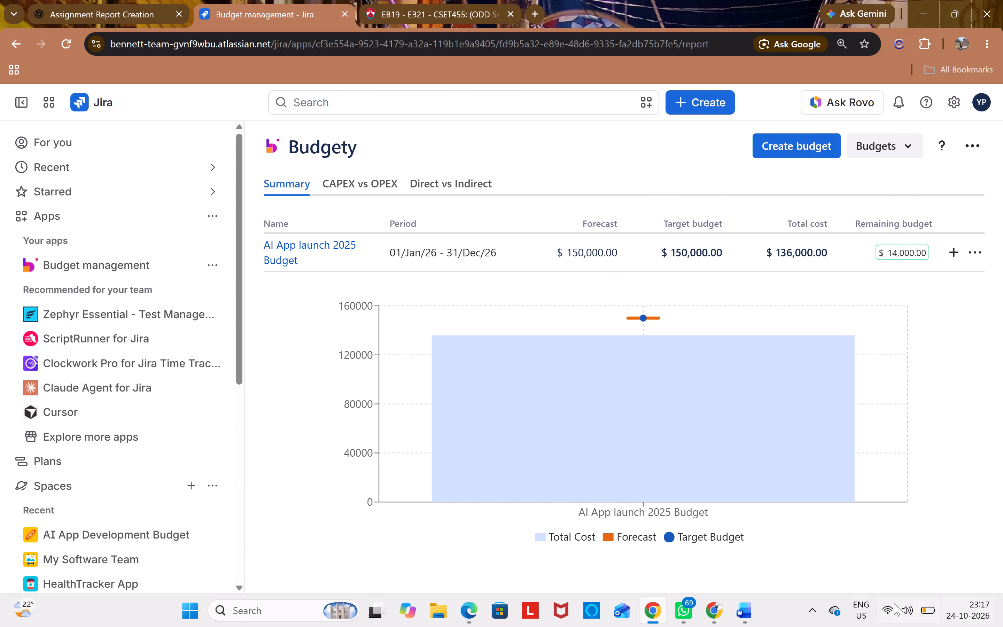
In the Word report, replace the "Screenshot 5 – Budget Report or Visualisation" placeholder paragraph with the captured Budgety summary screenshot.
click(758, 608)
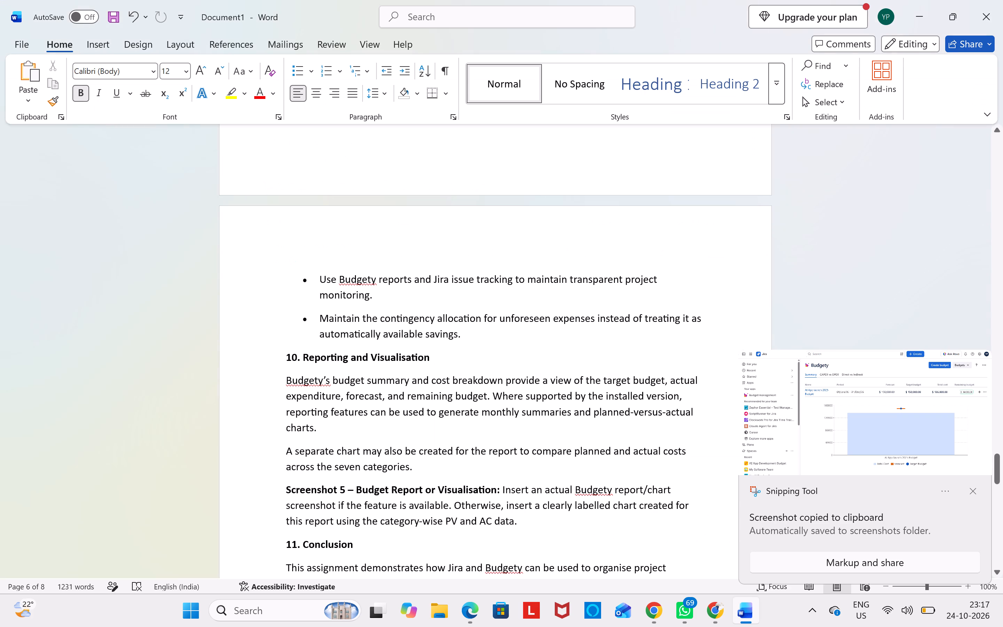
scroll(423, 386, down, 1)
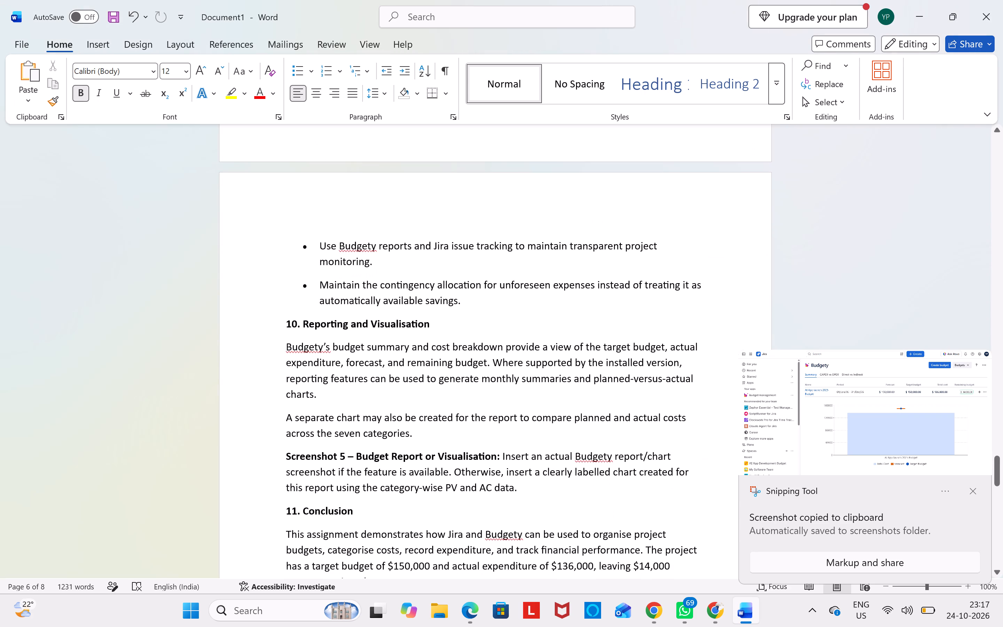
drag(520, 491, 288, 433)
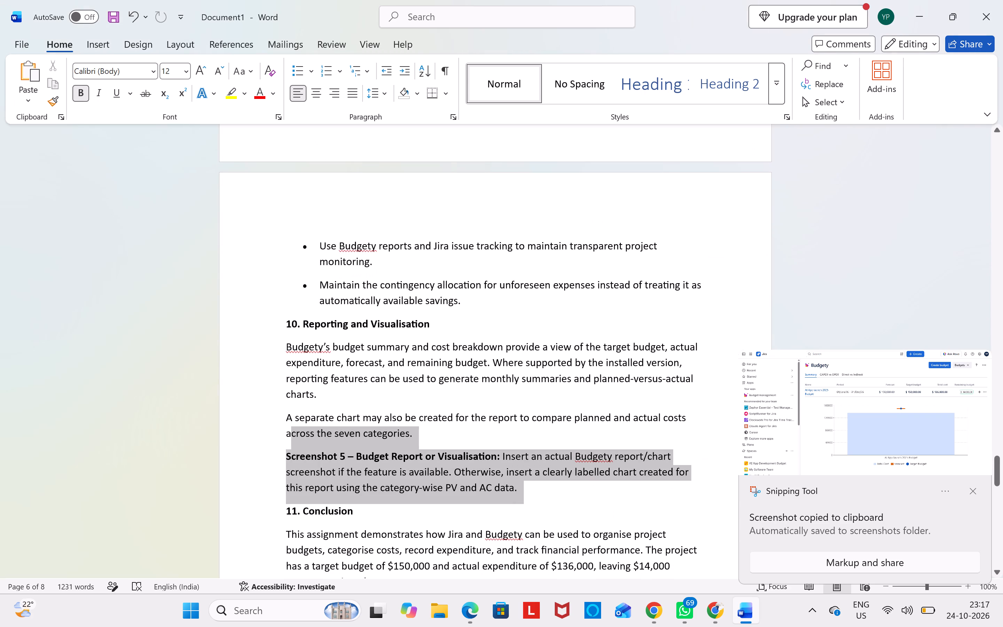
drag(288, 433, 285, 453)
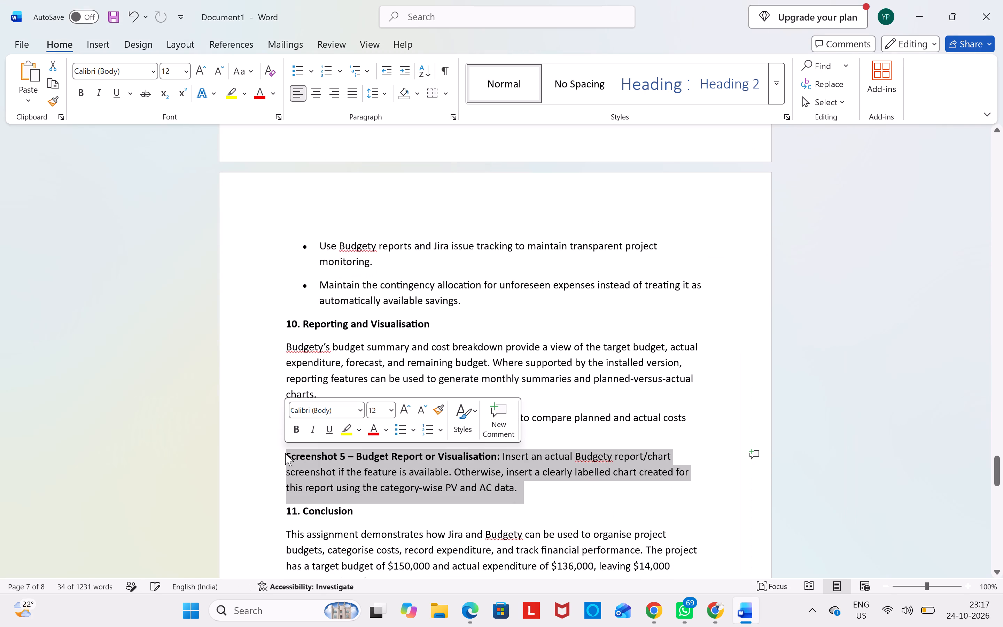
key(ctrl+v)
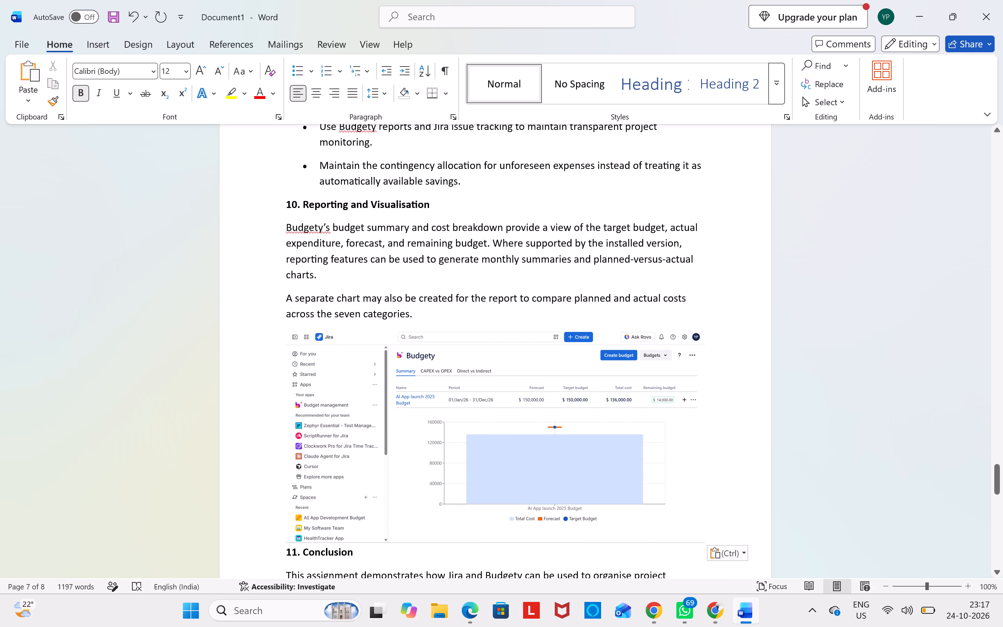
Switch back to Jira in Chrome, show Budgety's CAPEX vs OPEX report, and capture the page including the browser address bar.
click(713, 604)
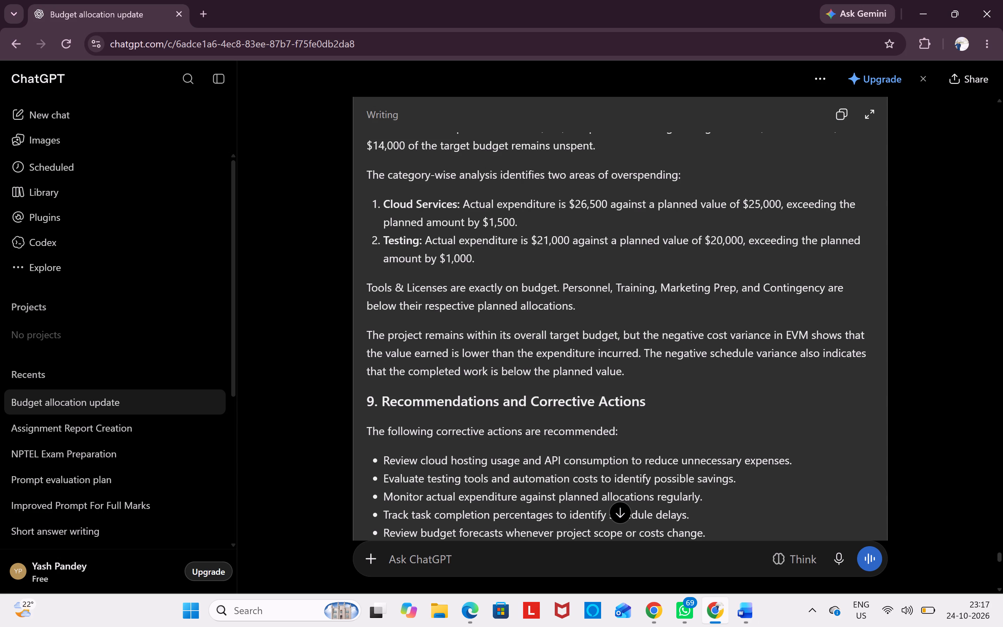
click(651, 605)
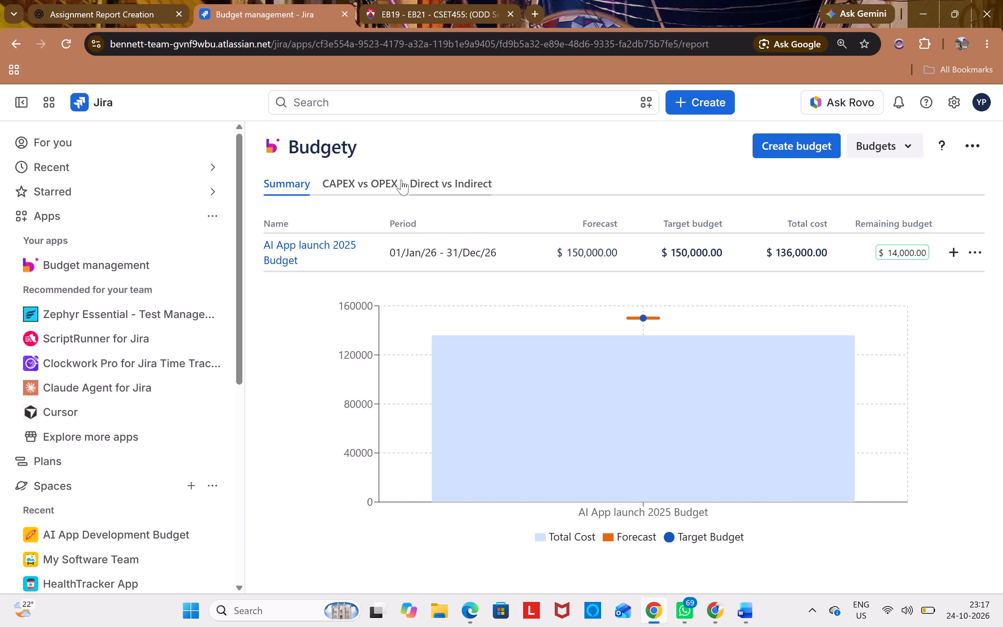
click(395, 180)
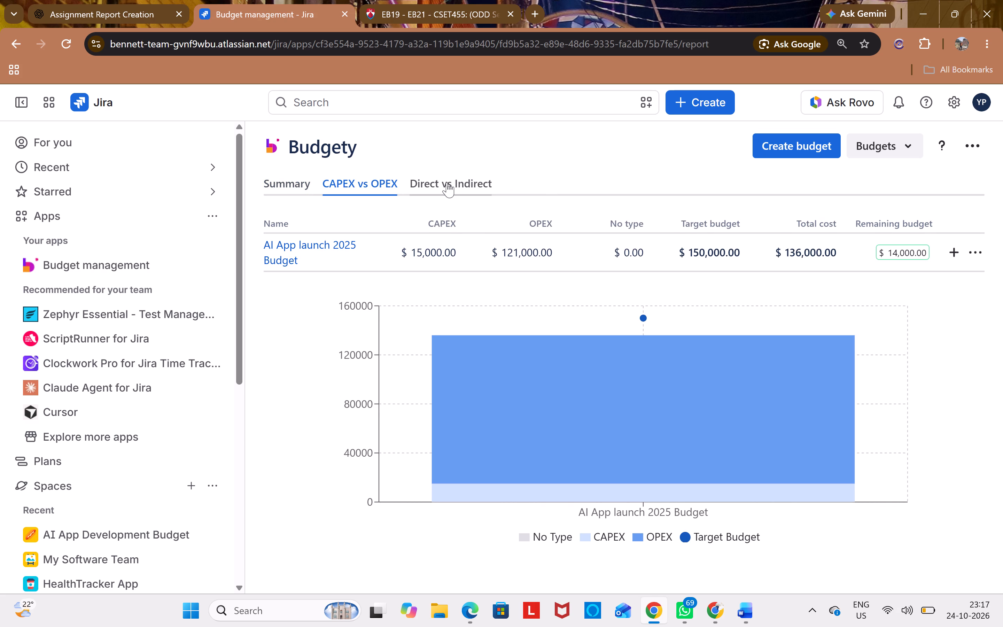
key(shift+super+s)
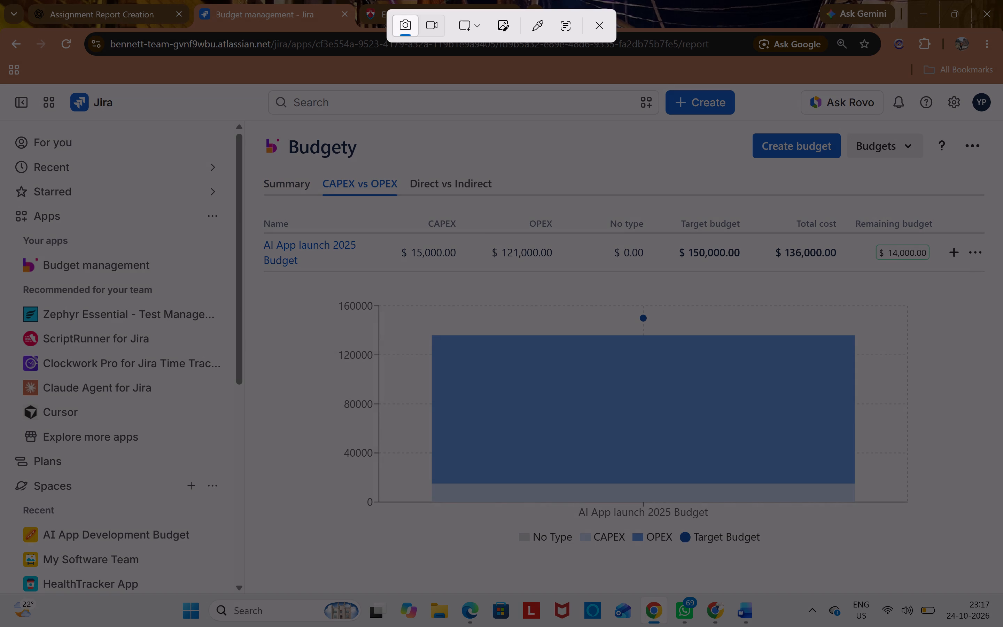
drag(0, 26, 1002, 596)
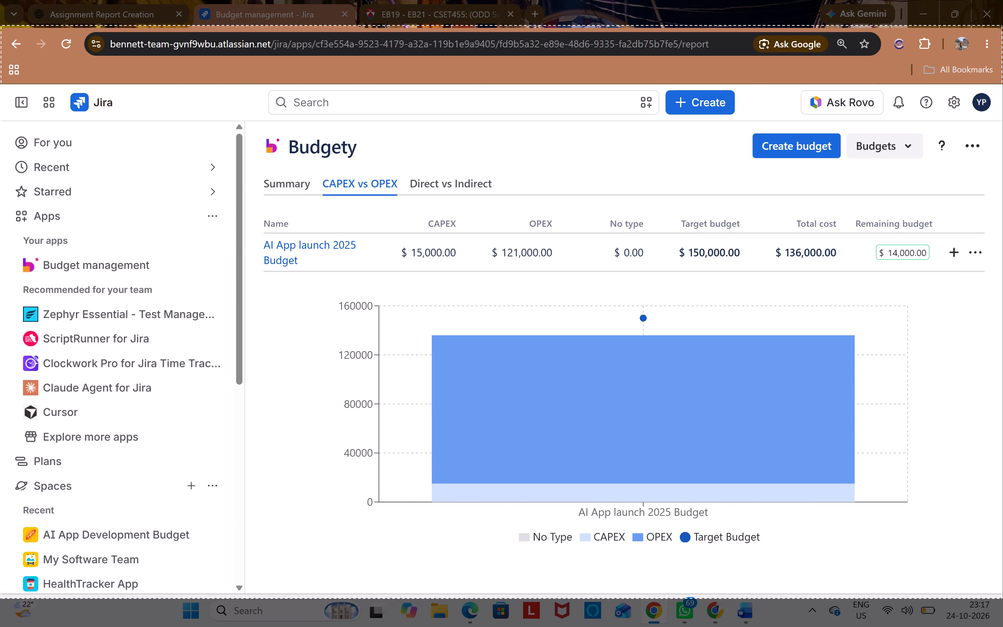
drag(1002, 596, 1002, 592)
click(710, 625)
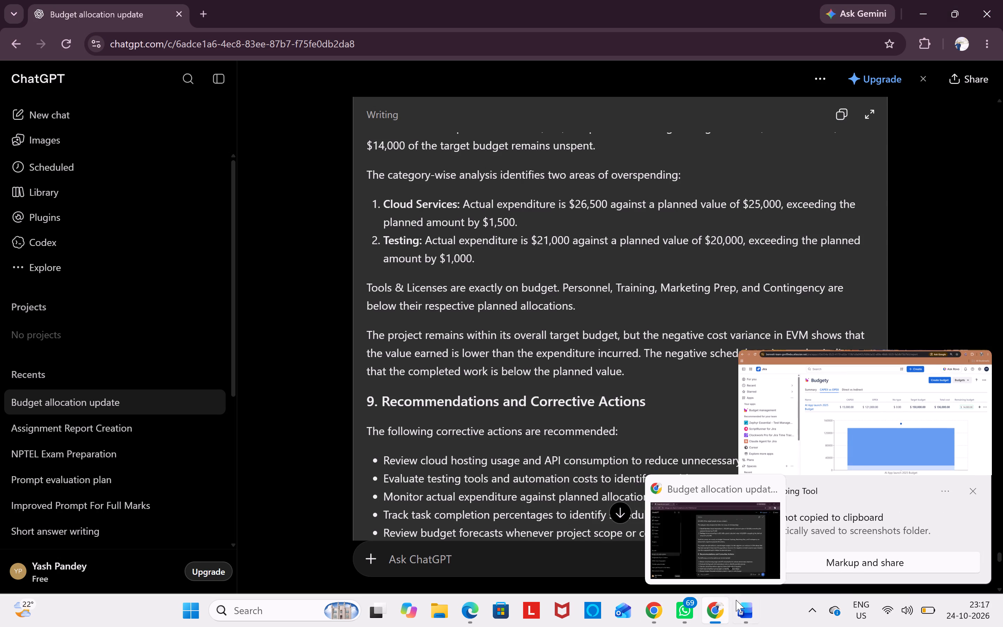
Switch to the Word report and paste the captured CAPEX vs OPEX screenshot below the Summary screenshot, just before "11. Conclusion".
click(750, 597)
scroll(633, 507, down, 3)
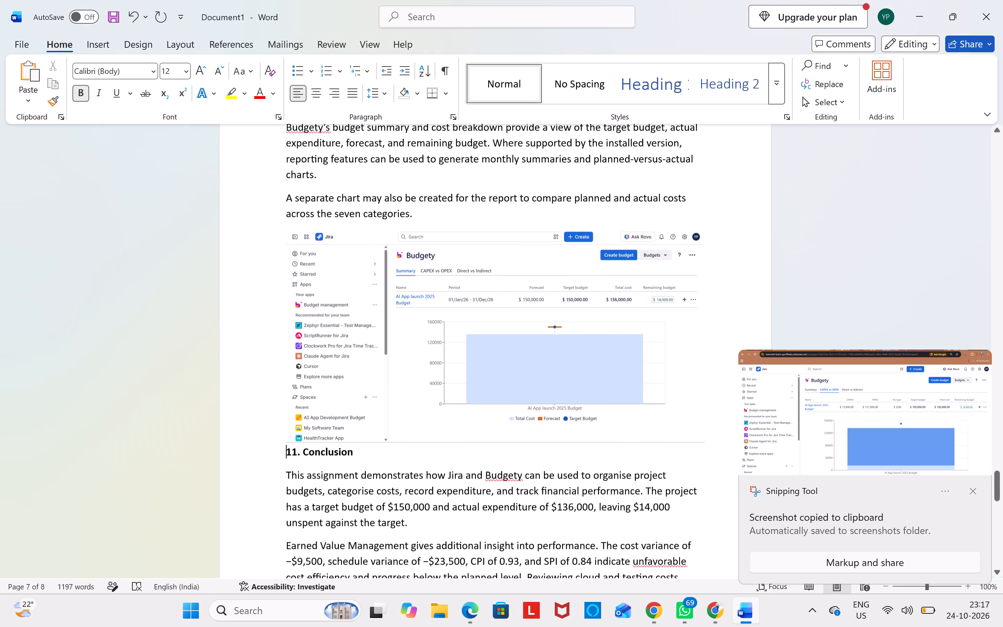
key(ctrl+v)
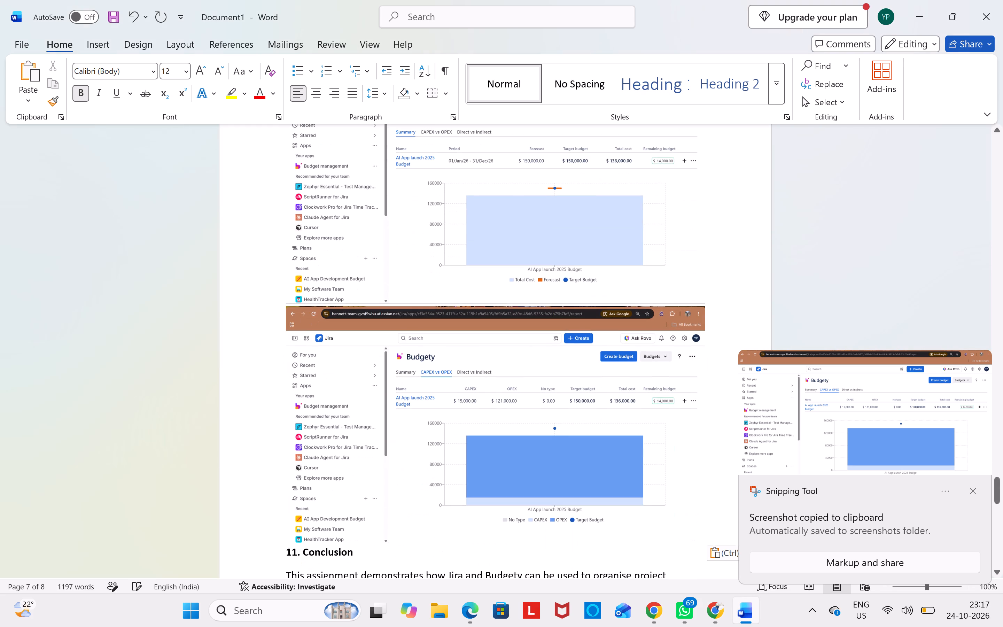
Switch back to Jira in Chrome, show Budgety's Direct vs Indirect report, and capture the page including the browser address bar.
click(707, 613)
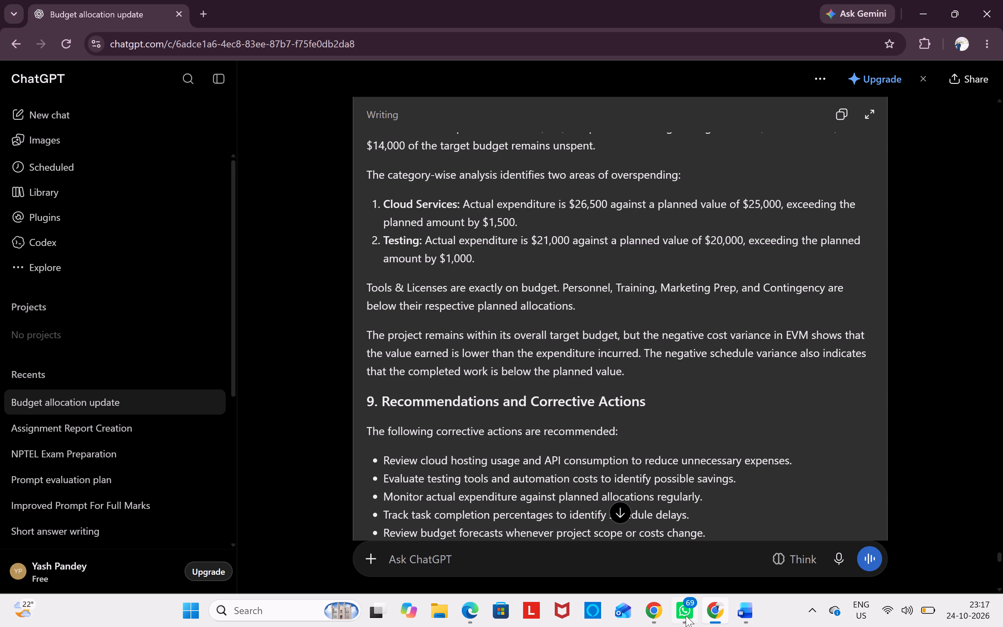
click(664, 617)
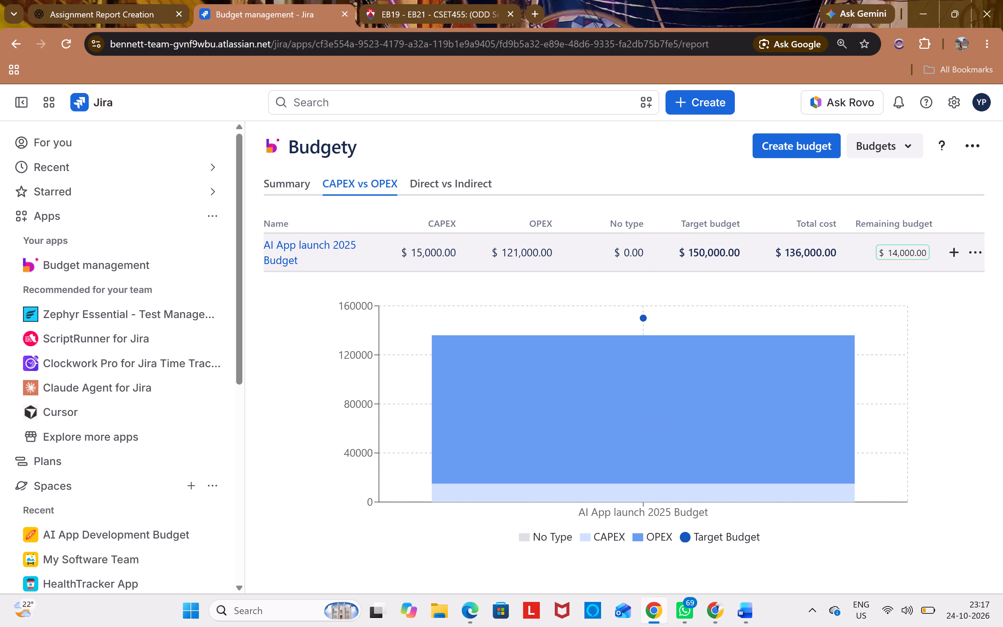
click(463, 178)
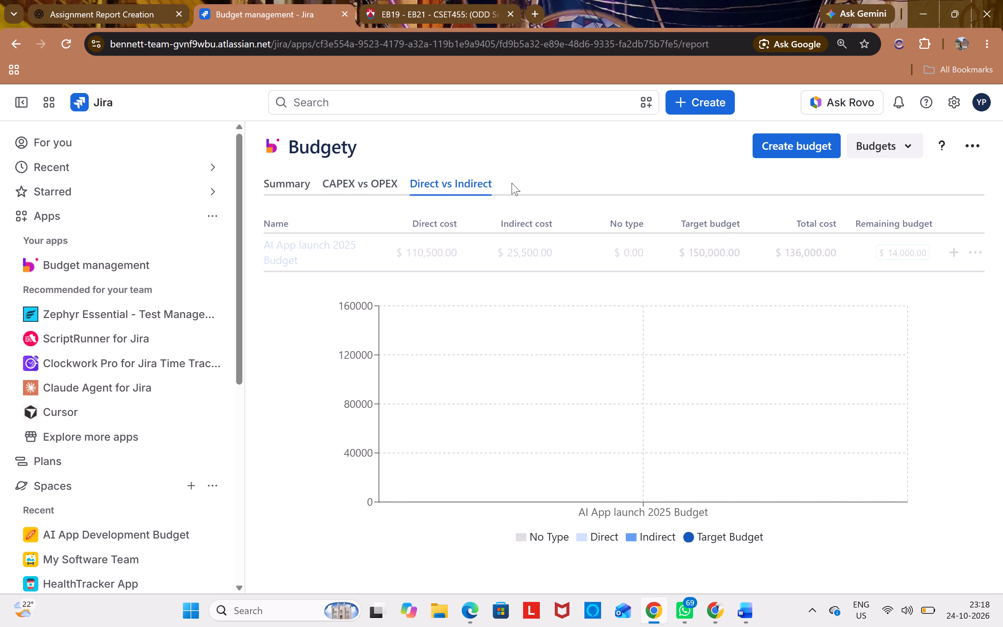
key(shift+super+s)
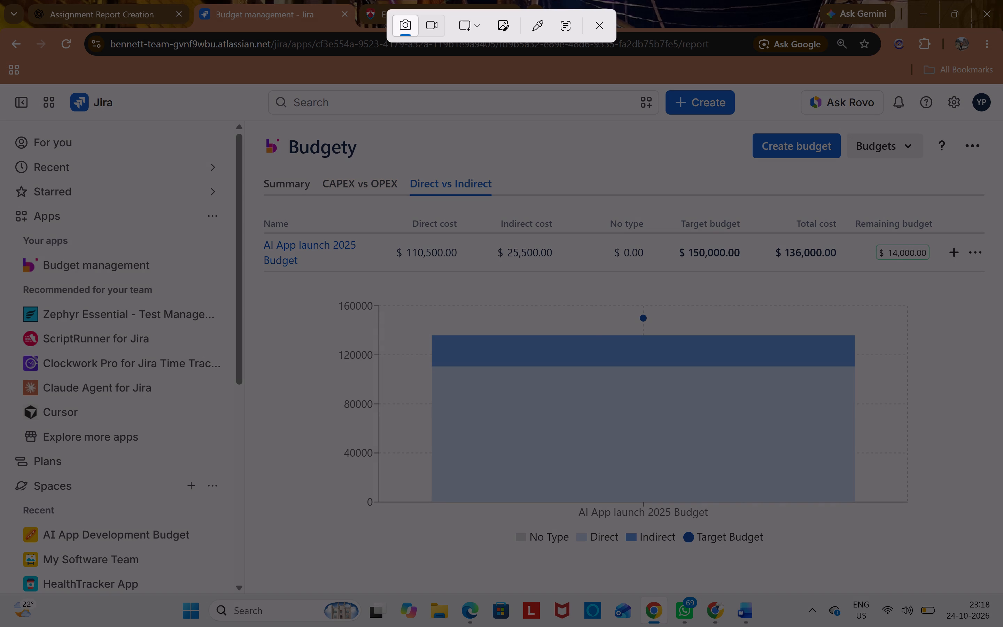
drag(0, 27, 1002, 590)
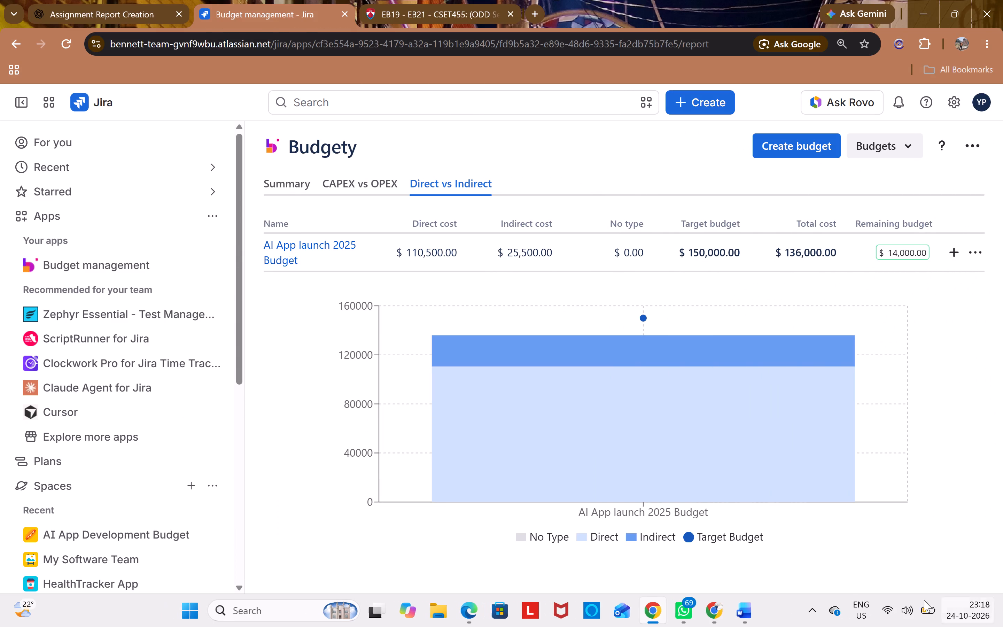
Switch to the Word report and paste the Direct vs Indirect screenshot below the CAPEX vs OPEX one, before the conclusion.
click(754, 607)
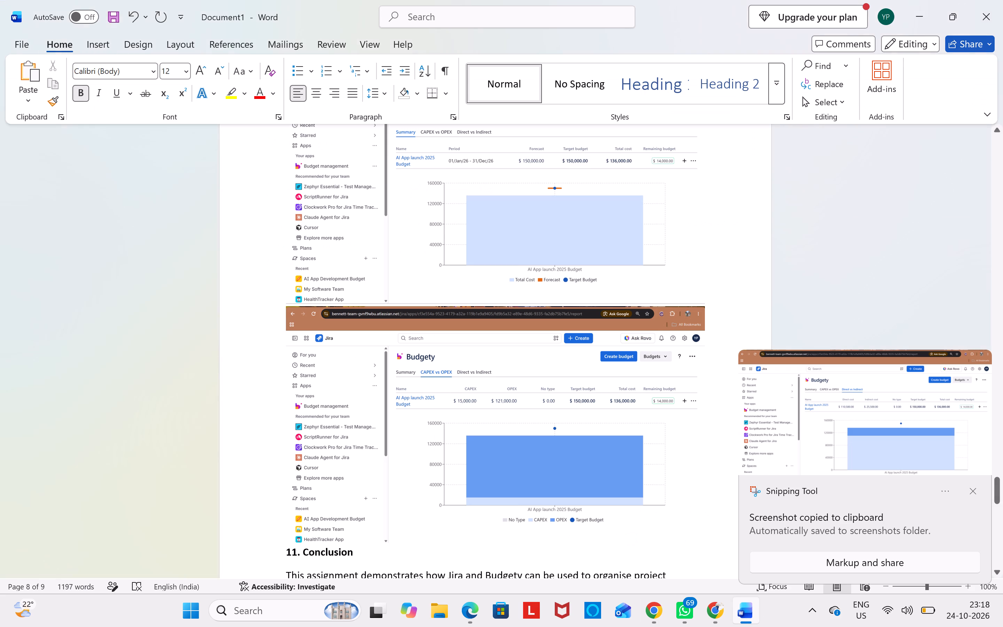
key(ctrl+v)
Delete the whole "12. Screenshots Checklist" section, heading and five list items, from the end of the report.
scroll(570, 495, down, 6)
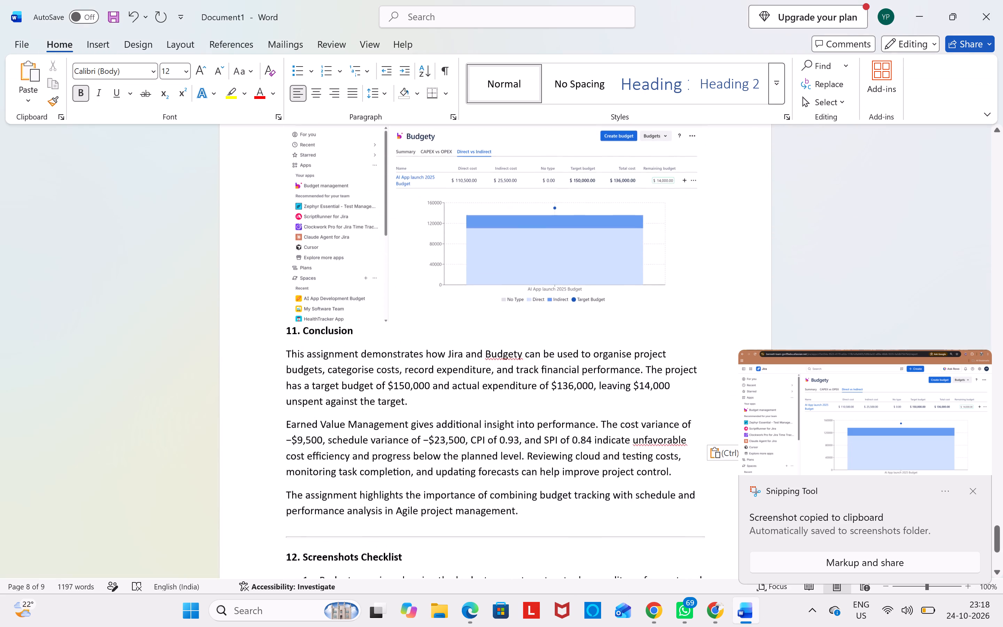
scroll(563, 497, down, 6)
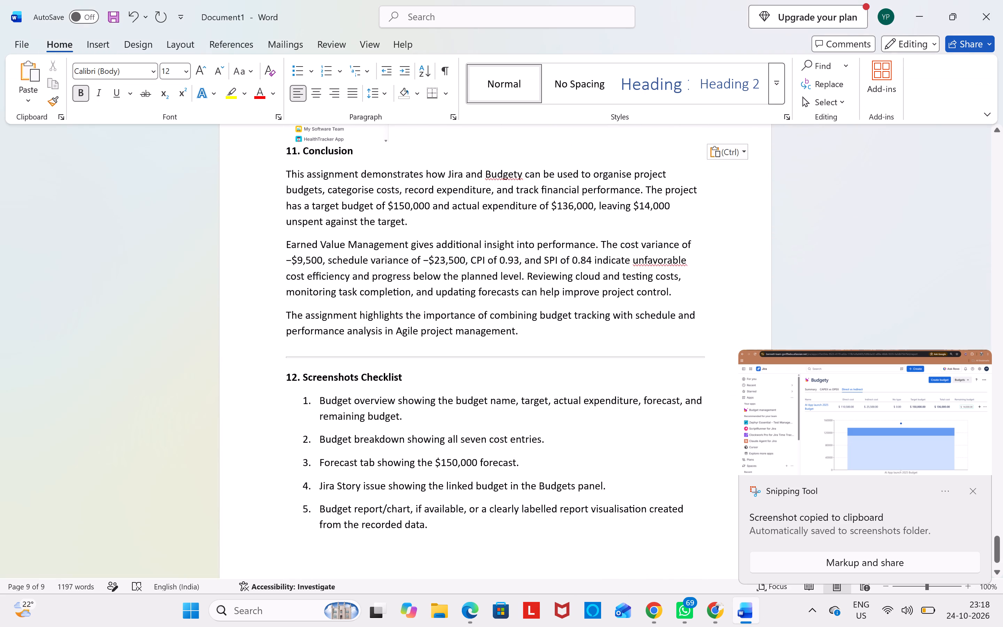
scroll(560, 498, down, 3)
drag(461, 479, 265, 330)
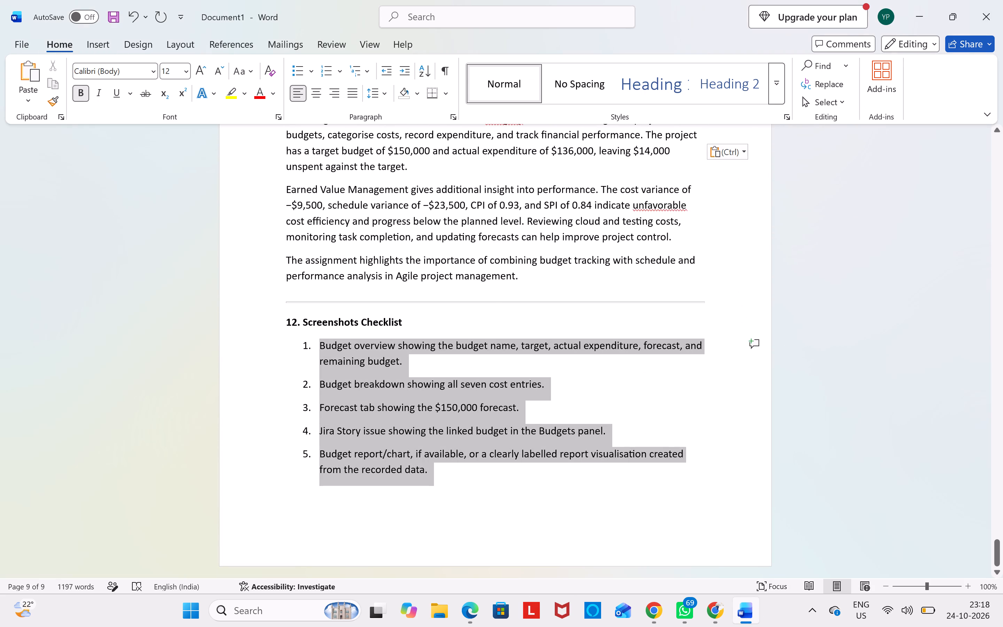
drag(265, 330, 259, 325)
key(BackSpace)
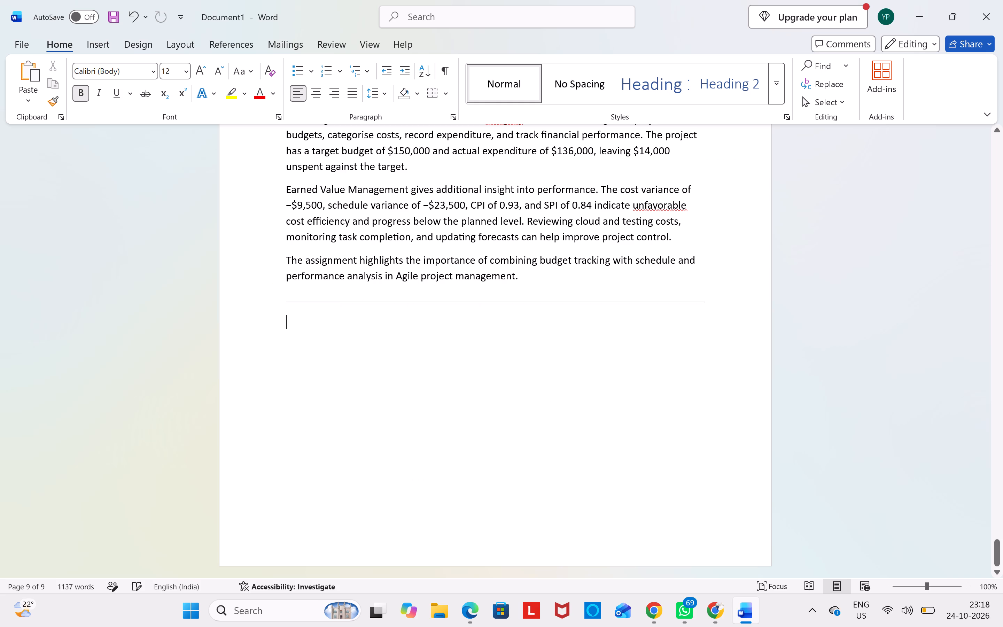
In section 10, remove the paragraph break after "across the seven categories." so the Summary screenshot directly follows the text.
scroll(400, 305, up, 6)
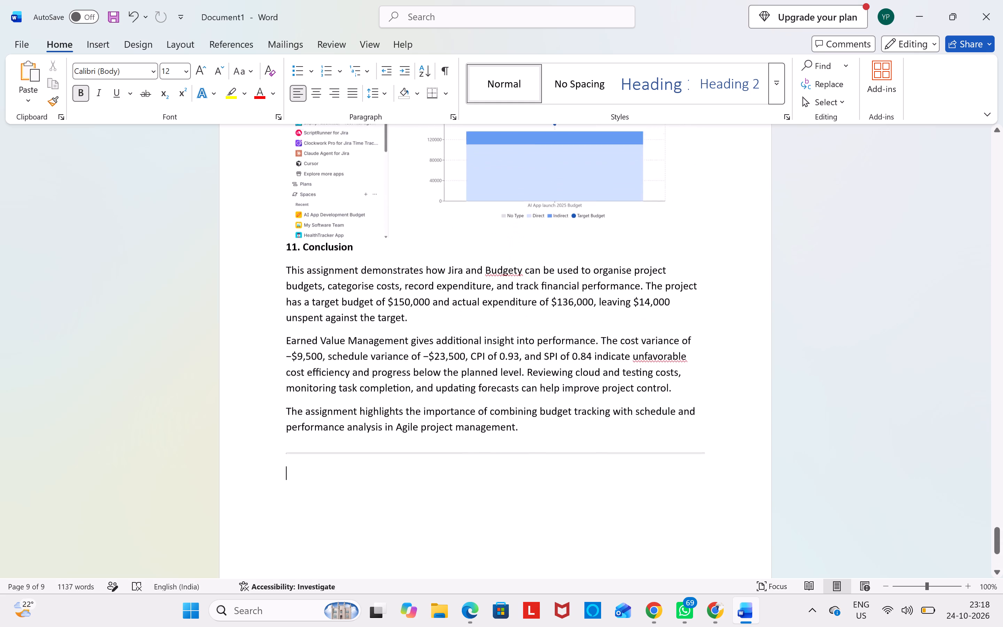
scroll(400, 305, up, 16)
scroll(400, 305, up, 9)
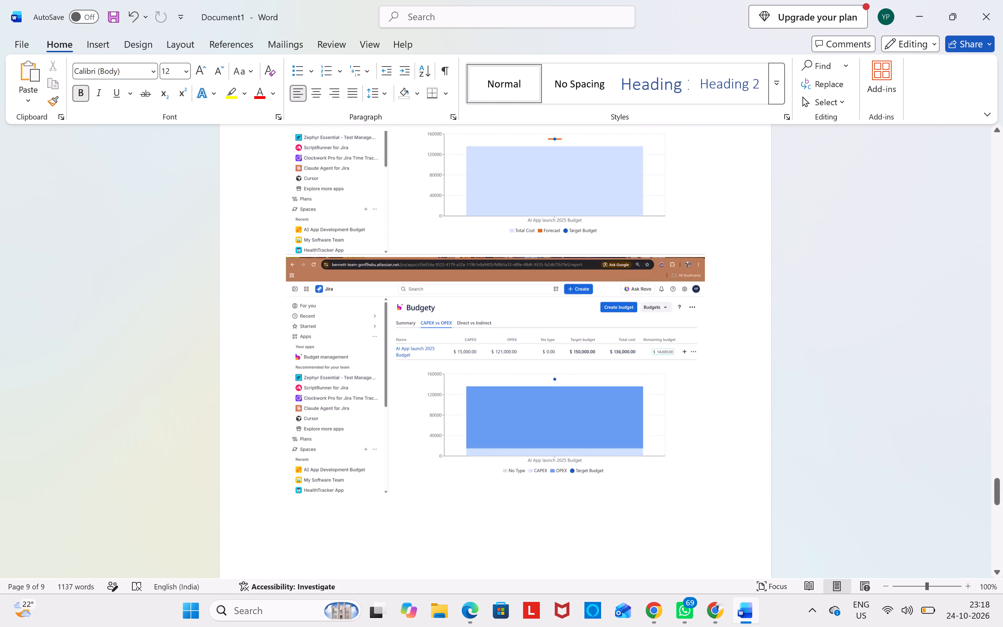
scroll(400, 305, up, 16)
scroll(400, 305, up, 9)
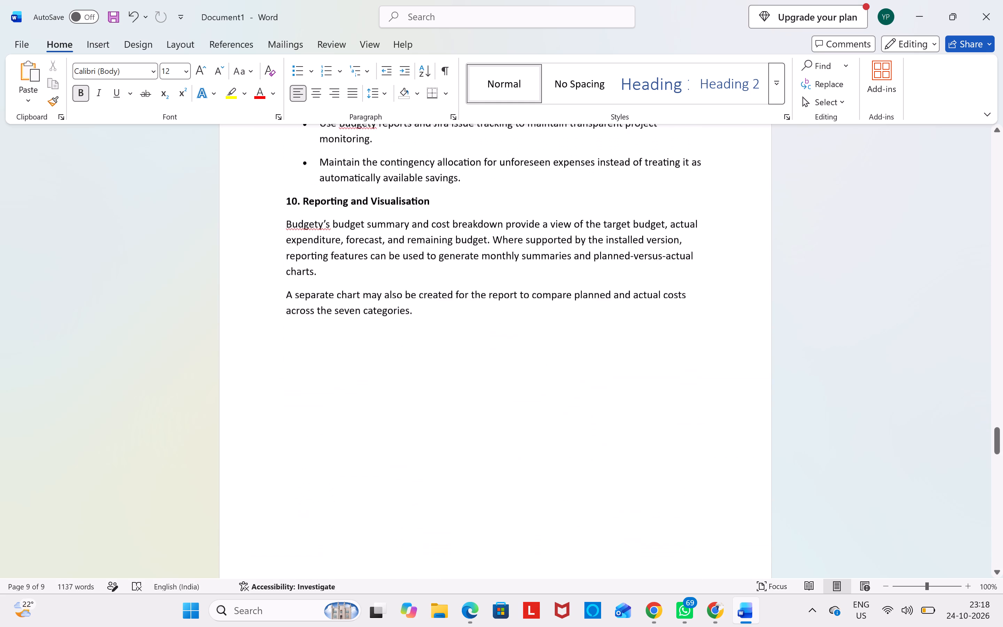
click(444, 347)
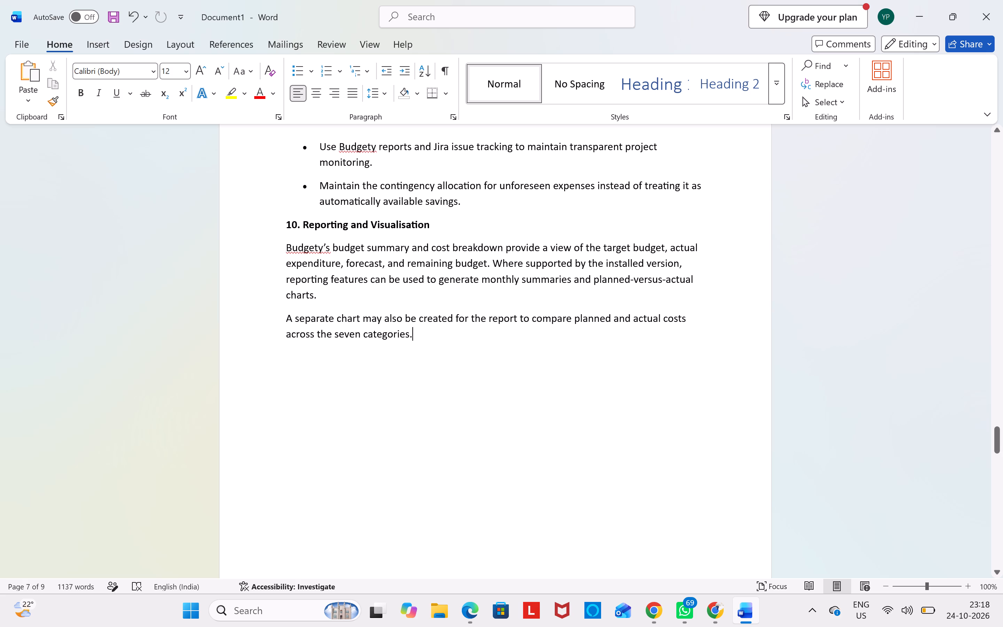
key(Delete)
Review how the three Budgety screenshots and surrounding text are laid out across the pages of sections 9 to 11.
scroll(442, 348, down, 11)
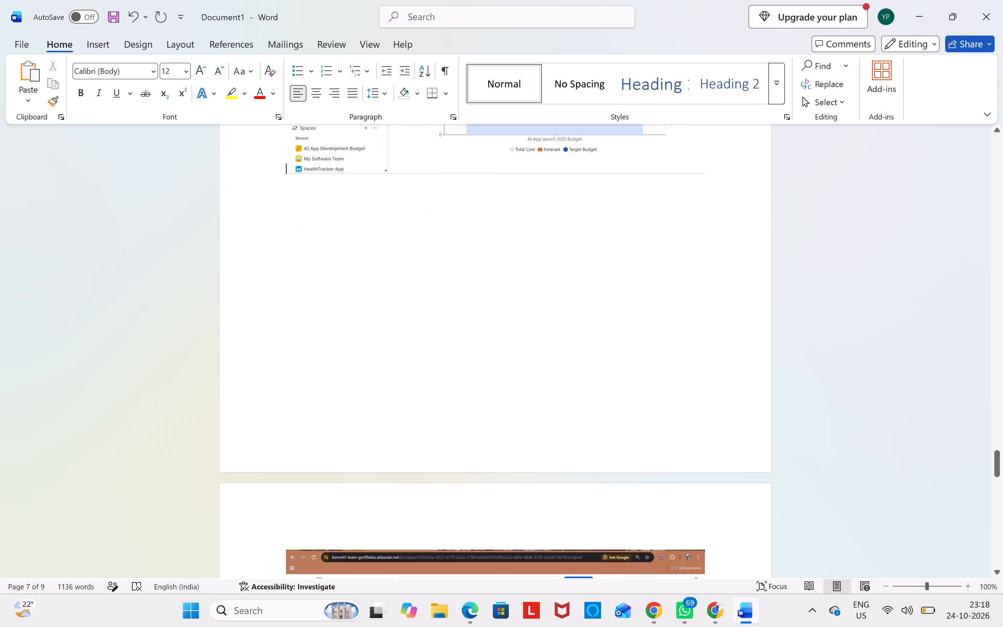
scroll(442, 348, down, 16)
scroll(442, 348, down, 6)
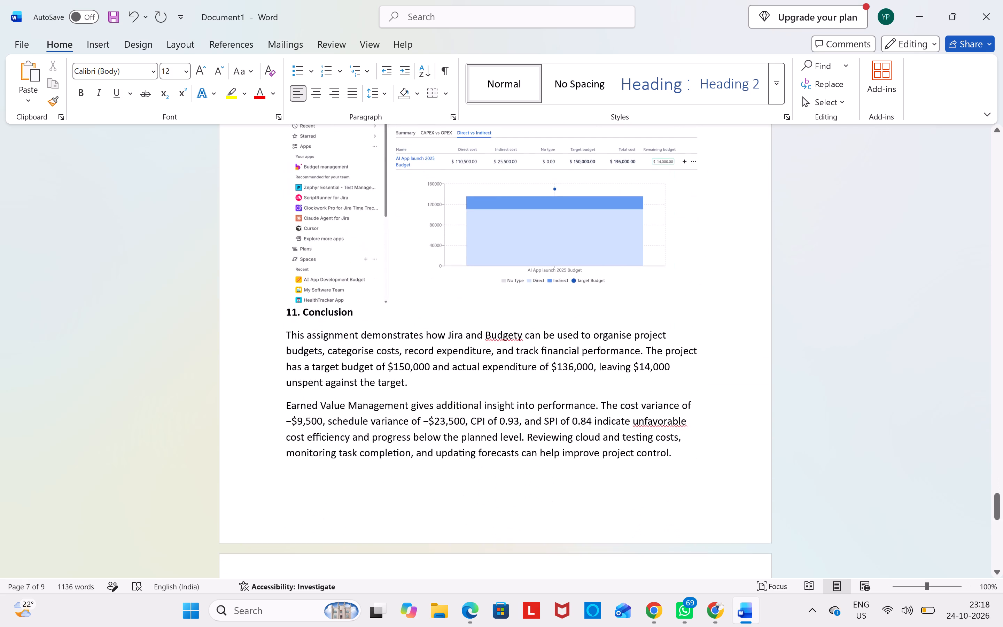
scroll(442, 348, up, 9)
scroll(442, 348, up, 16)
scroll(442, 348, down, 1)
scroll(442, 348, up, 5)
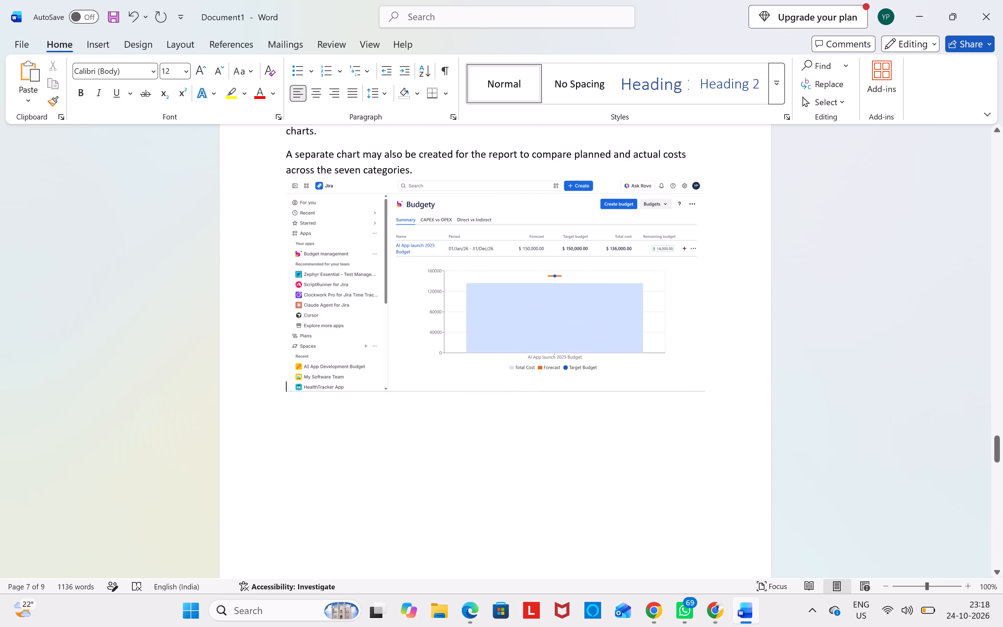
scroll(442, 348, up, 15)
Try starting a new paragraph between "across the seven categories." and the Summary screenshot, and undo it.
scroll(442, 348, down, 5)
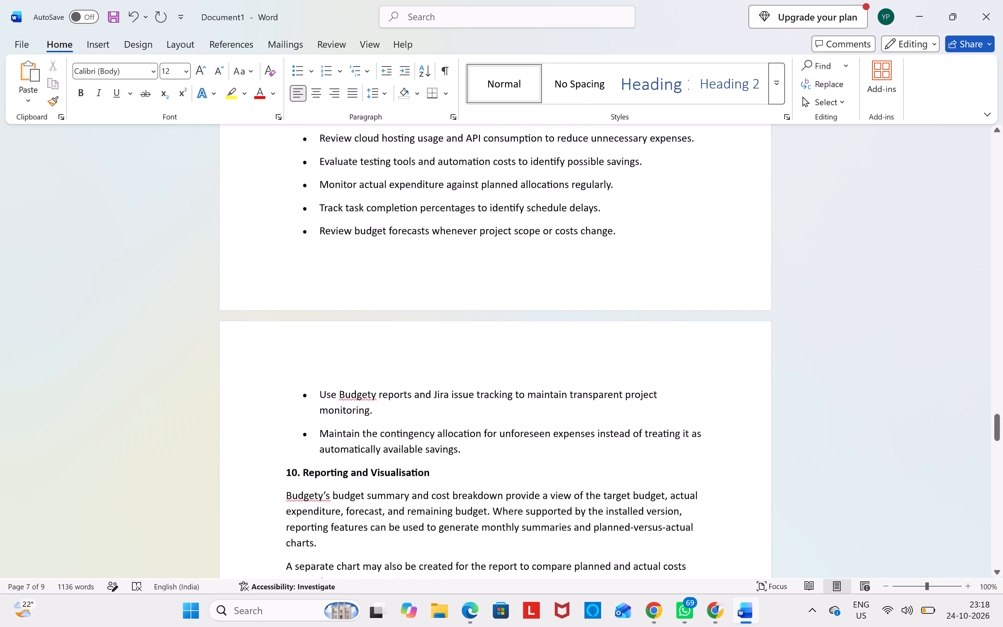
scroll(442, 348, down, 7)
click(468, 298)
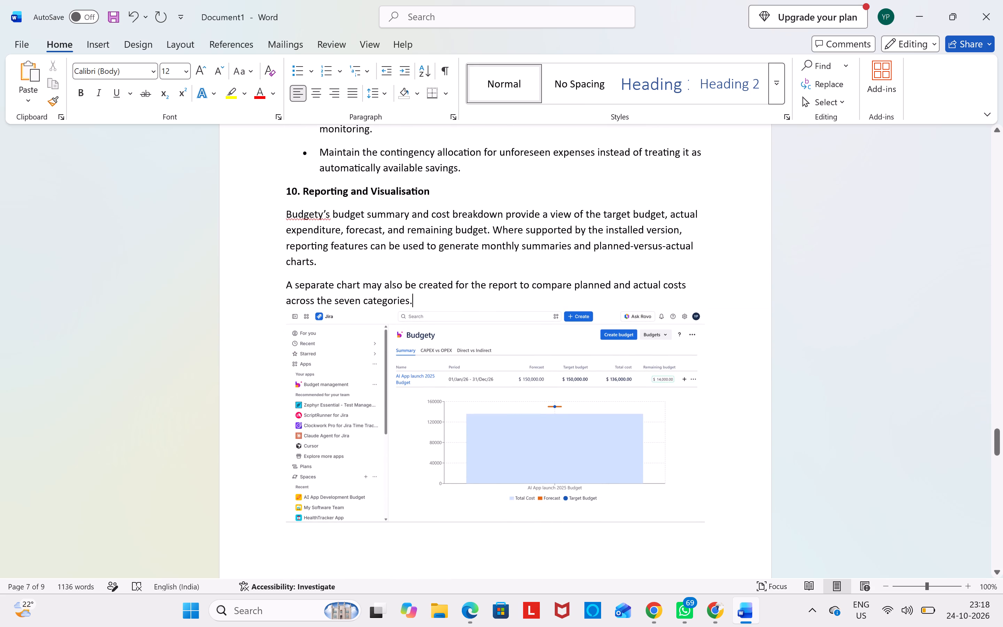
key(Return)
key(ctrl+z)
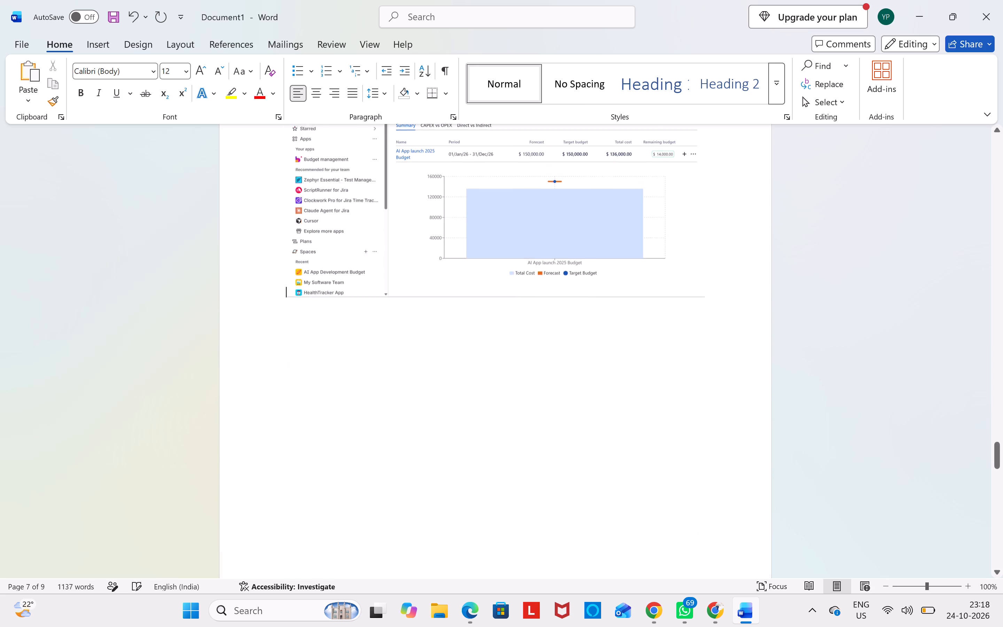
Stretch the Budgety Summary screenshot in section 10 vertically to make it moderately taller, keeping it at full text width.
click(468, 299)
drag(497, 350, 492, 428)
click(722, 362)
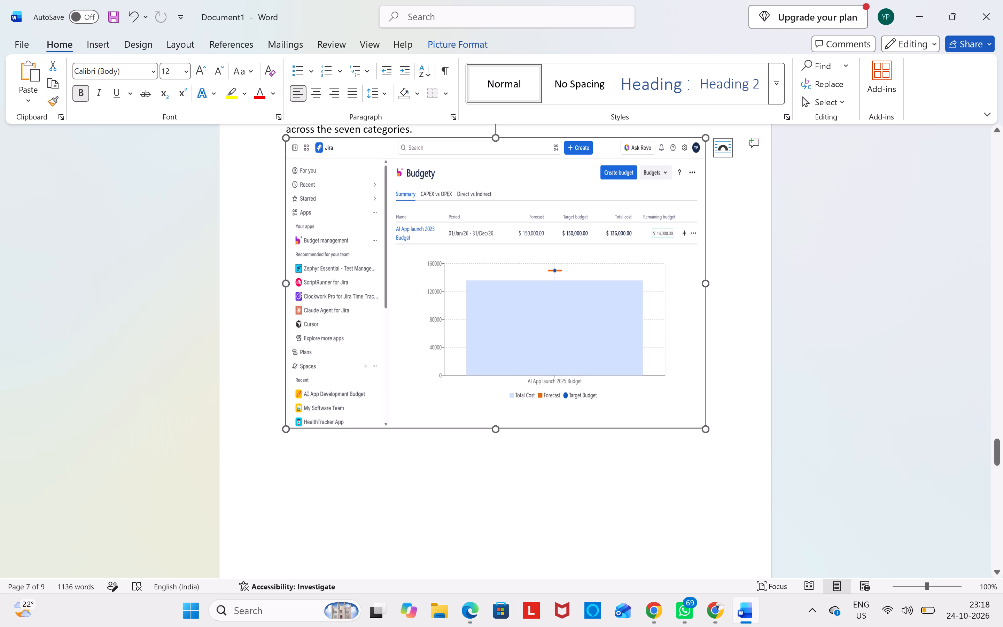
scroll(549, 372, up, 2)
click(545, 372)
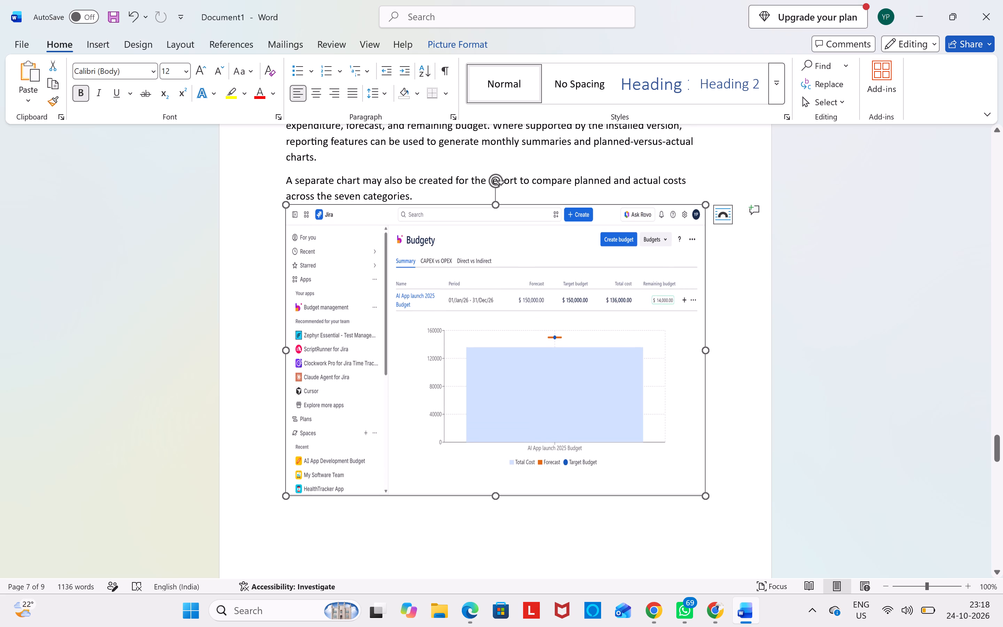
drag(497, 203, 492, 255)
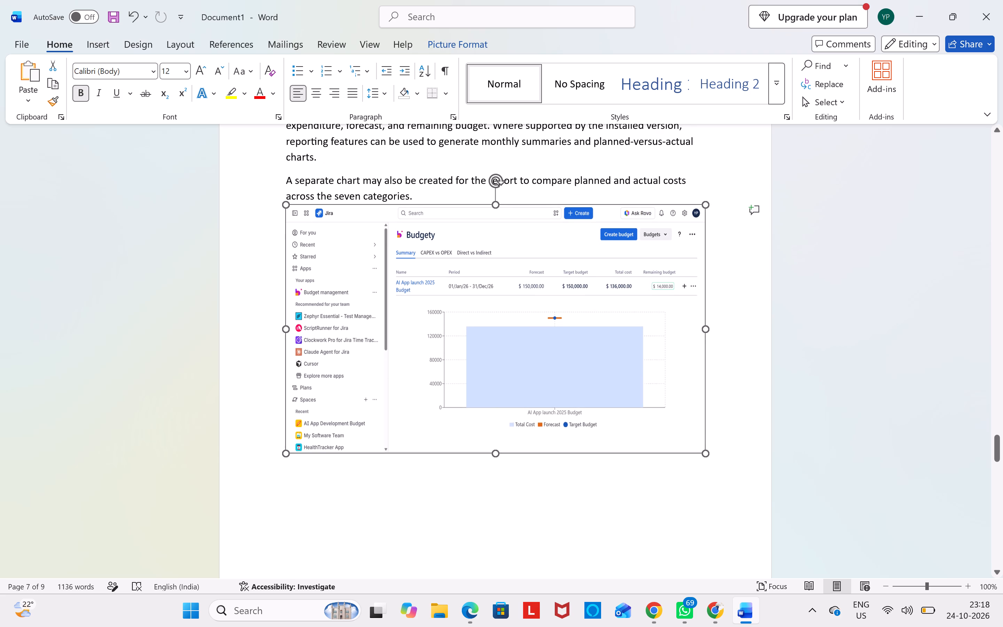
drag(492, 255, 497, 235)
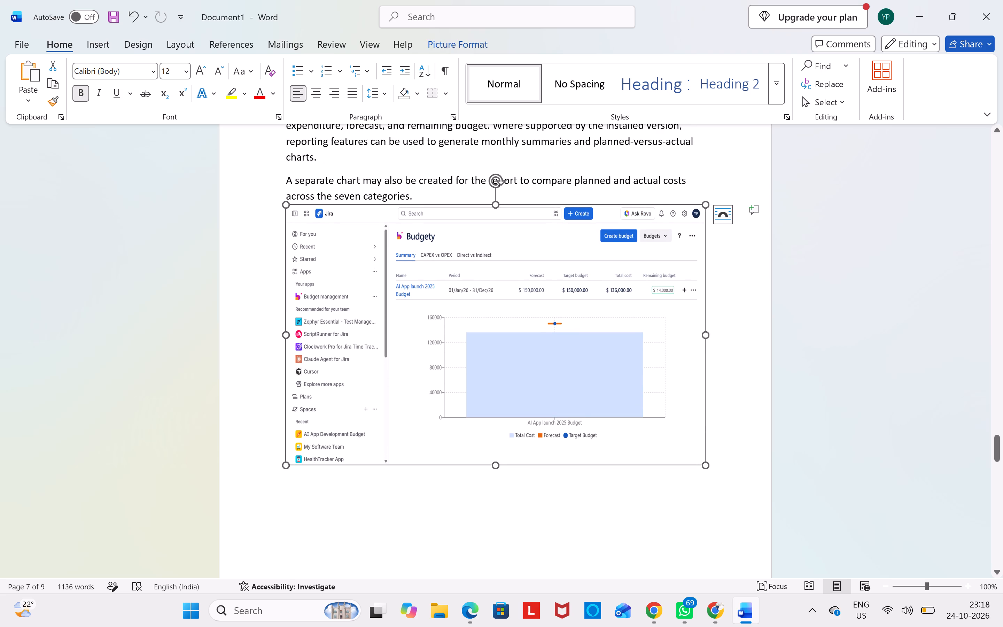
Review the report at 70% zoom from section 10 back to section 3, checking page layout, tables and inserted screenshots.
scroll(482, 475, down, 4)
scroll(482, 475, up, 1)
scroll(482, 475, down, 1)
scroll(482, 475, up, 14)
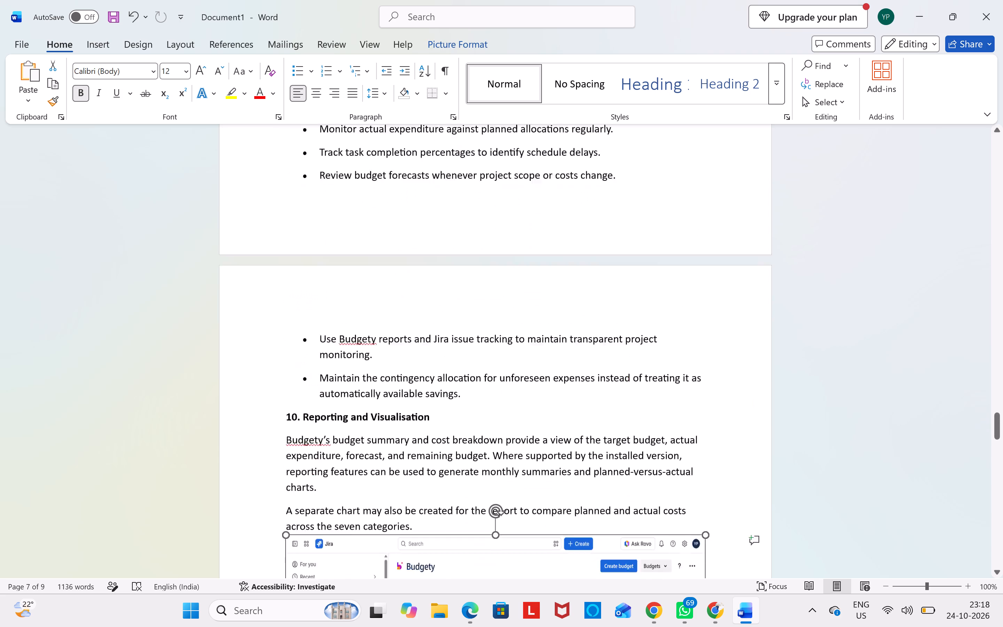
scroll(482, 475, up, 3)
ctrl+scroll(482, 475, down, 3)
scroll(490, 447, up, 4)
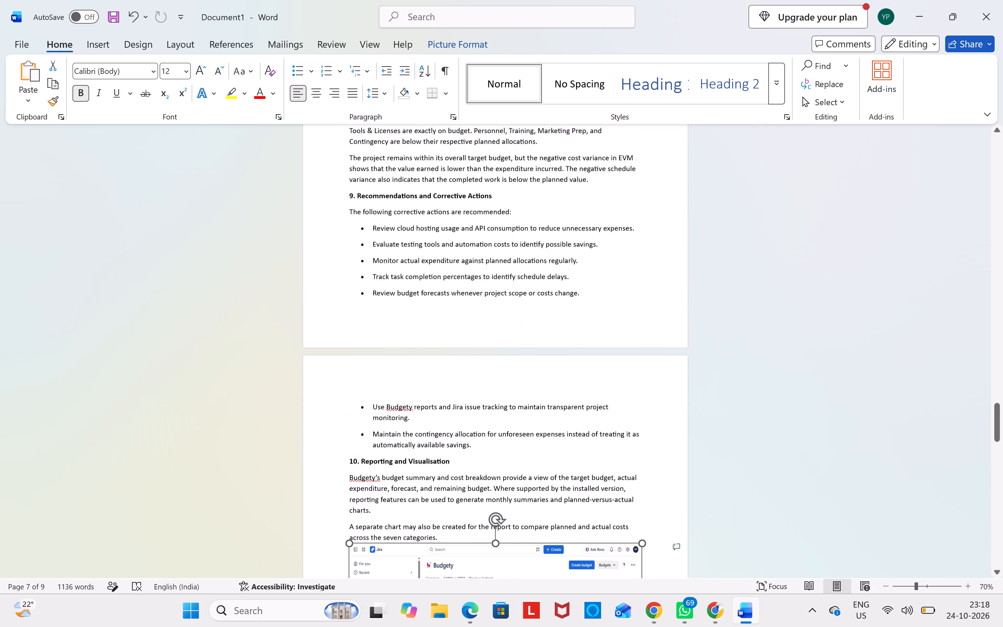
scroll(490, 447, up, 8)
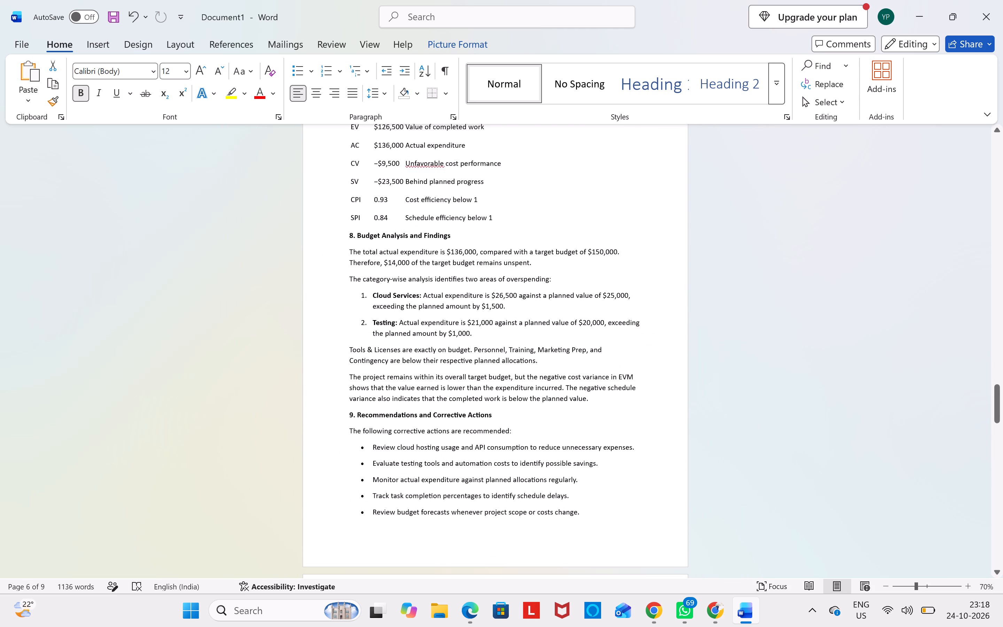
scroll(485, 447, up, 17)
scroll(485, 447, down, 1)
scroll(485, 447, up, 2)
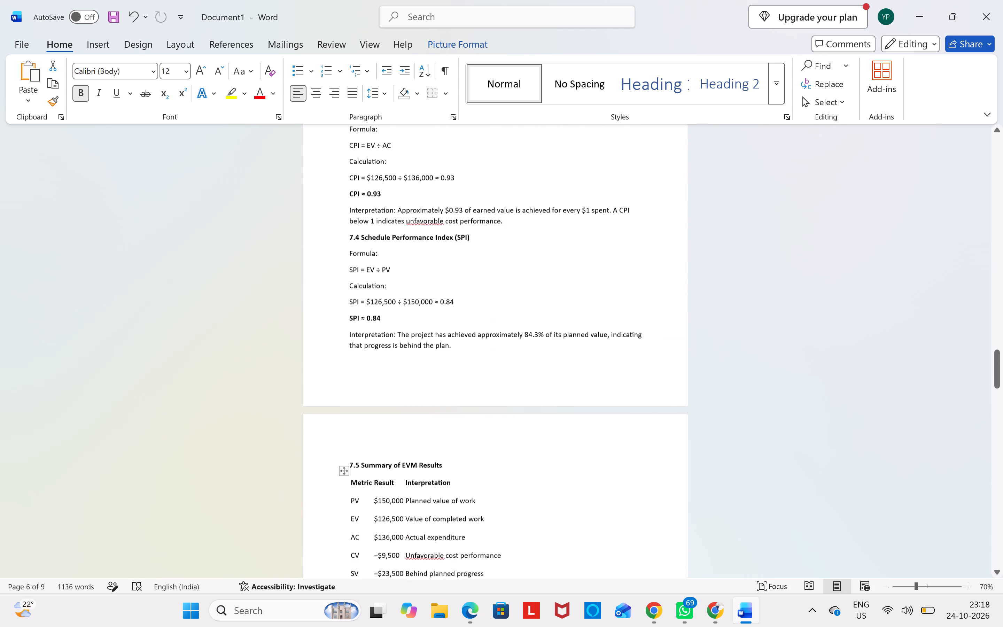
scroll(485, 447, up, 19)
scroll(483, 447, down, 1)
scroll(483, 447, up, 8)
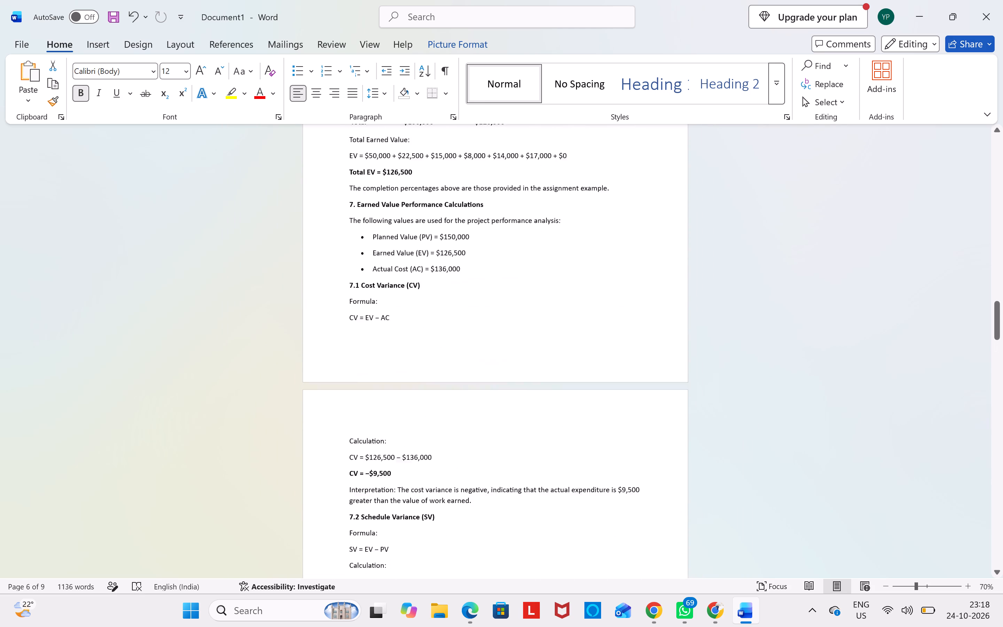
scroll(483, 447, up, 12)
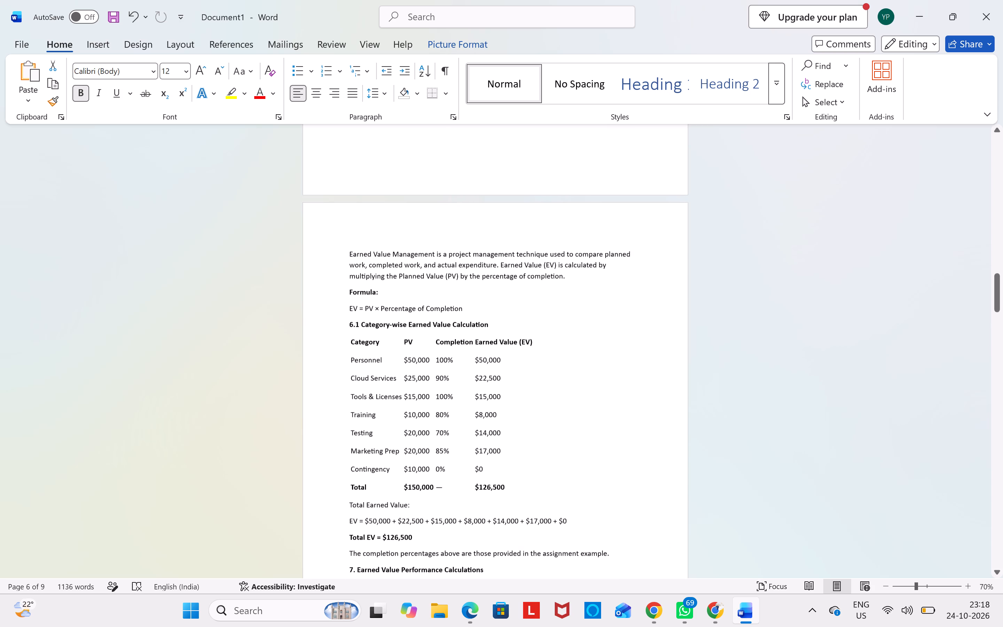
scroll(482, 447, up, 17)
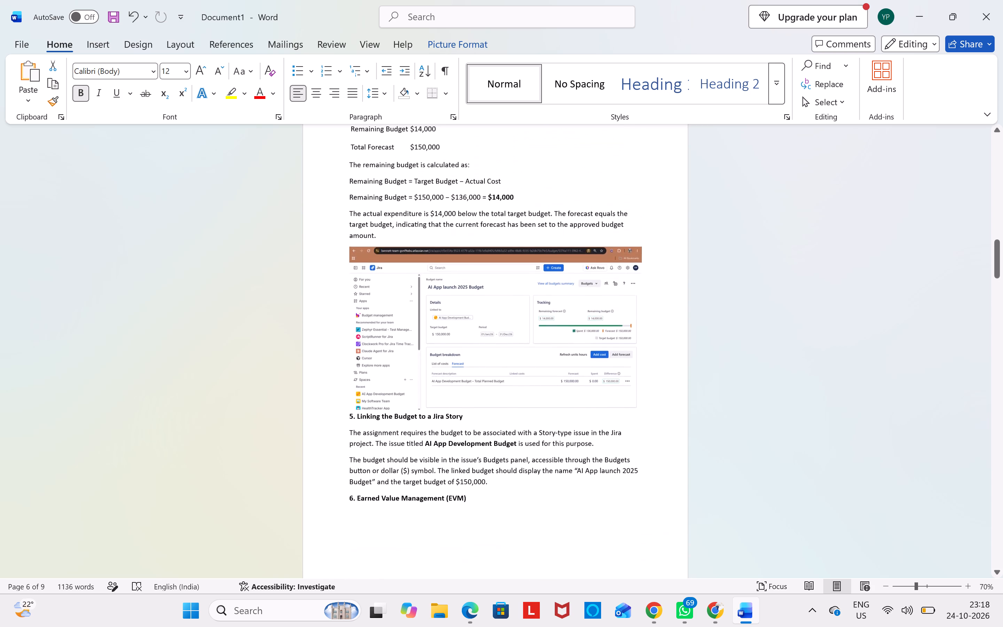
scroll(472, 449, up, 5)
click(1002, 198)
click(1002, 197)
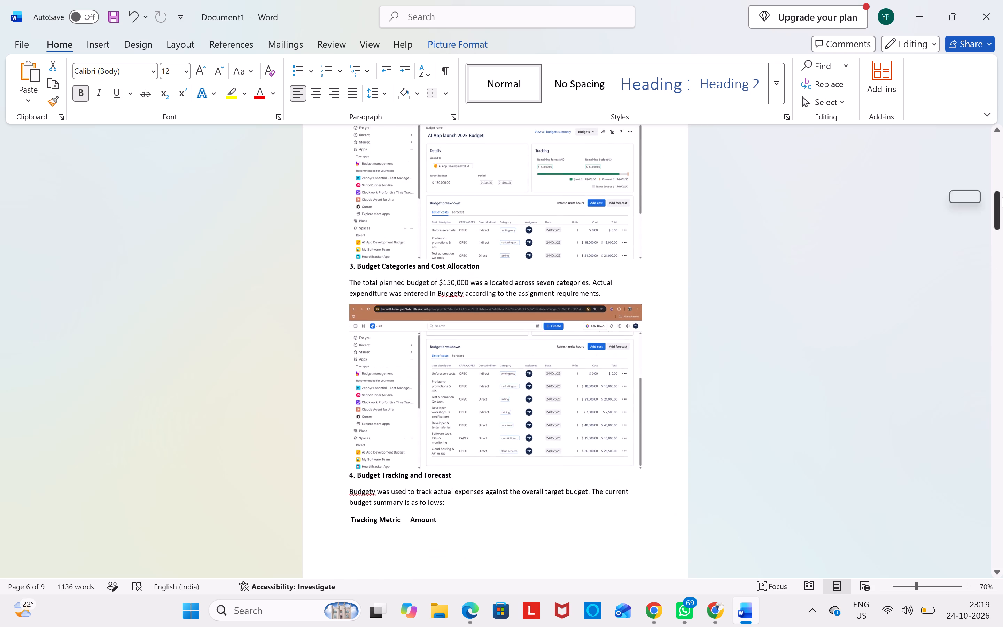
click(1002, 164)
drag(1002, 164, 966, 446)
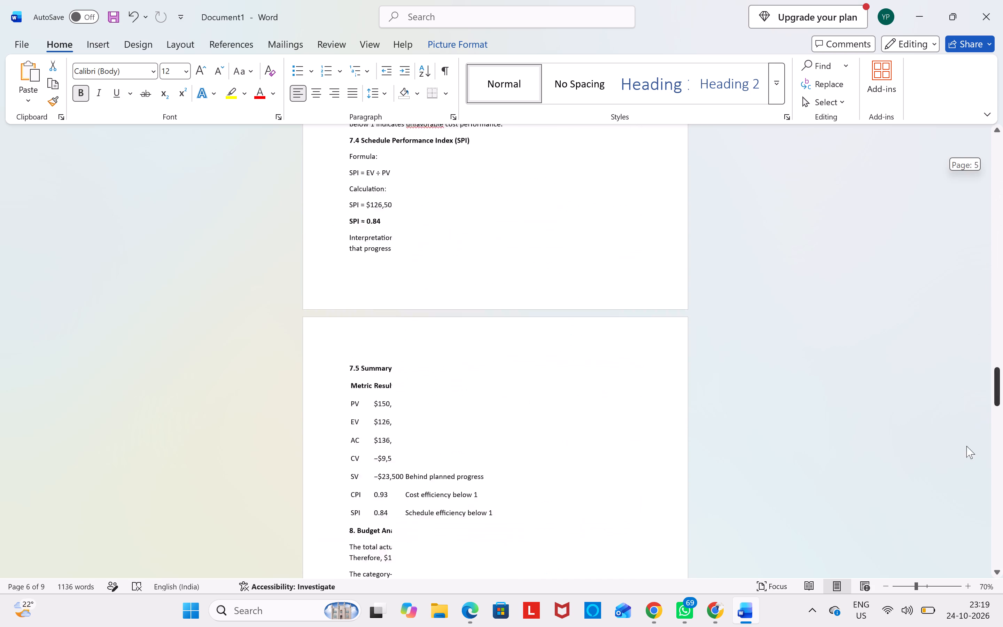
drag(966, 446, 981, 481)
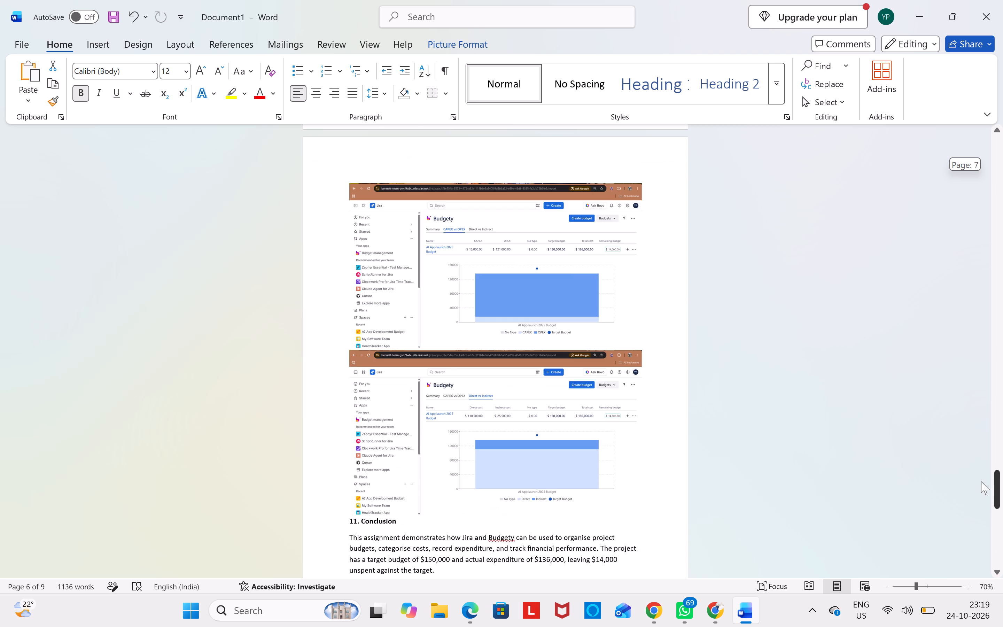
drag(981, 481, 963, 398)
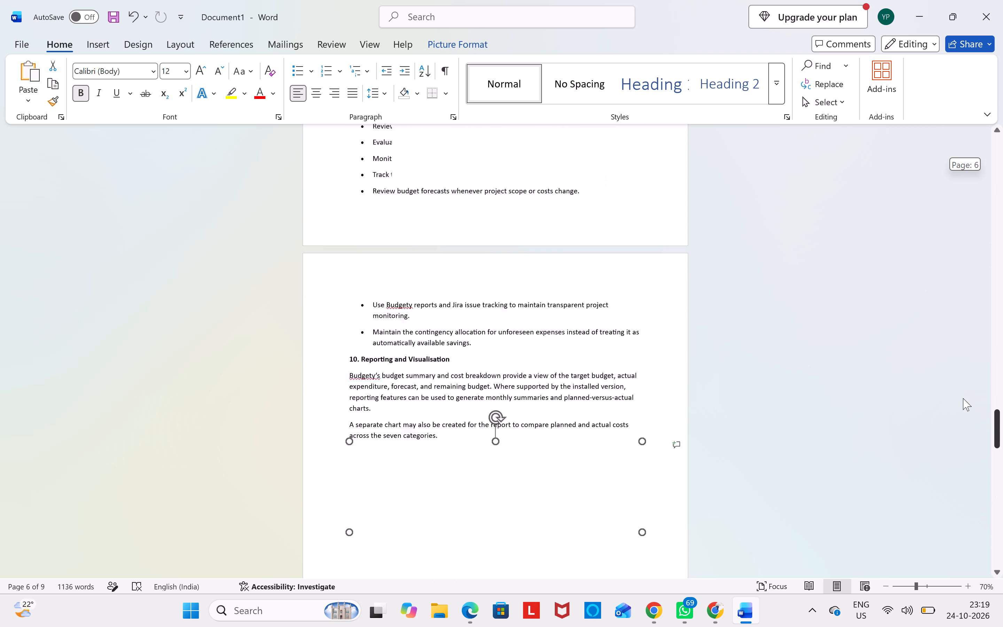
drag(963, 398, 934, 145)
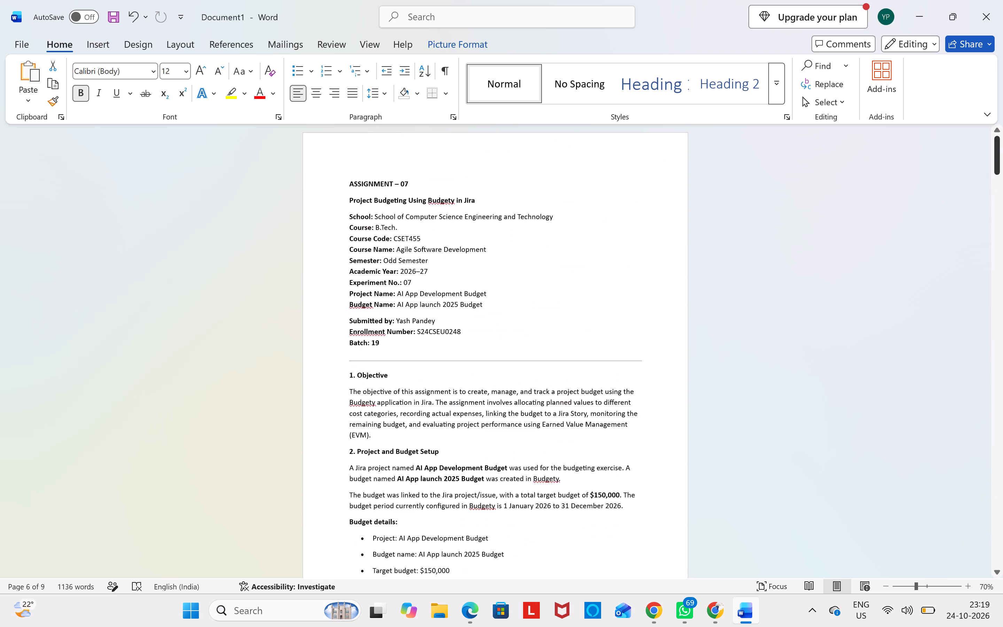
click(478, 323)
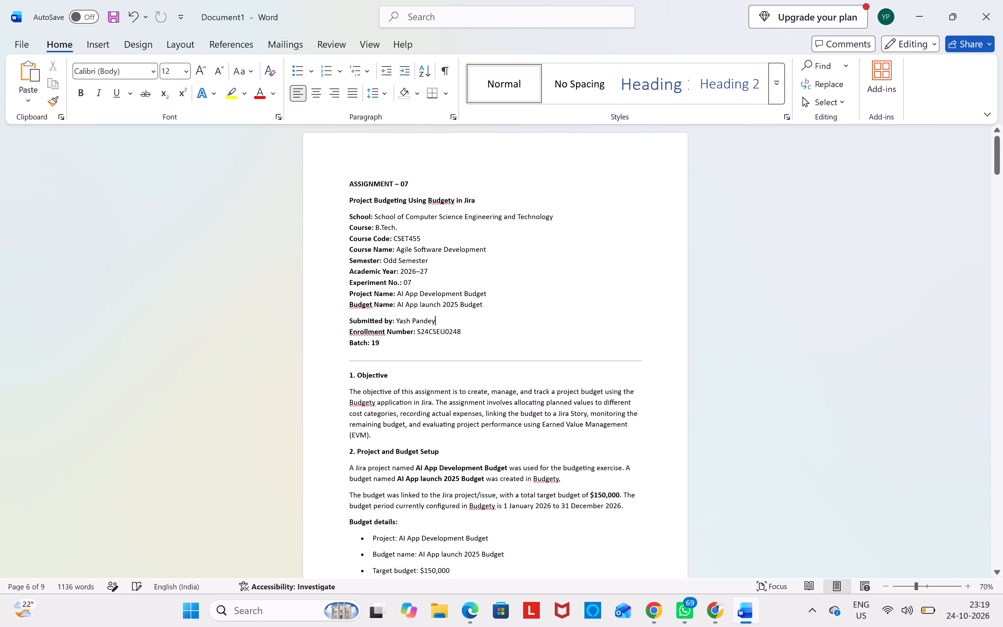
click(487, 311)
Save the report as a PDF in Documents > 5TH SEMESTER, named with the enrollment number followed by _Agile_Lab7.
click(20, 49)
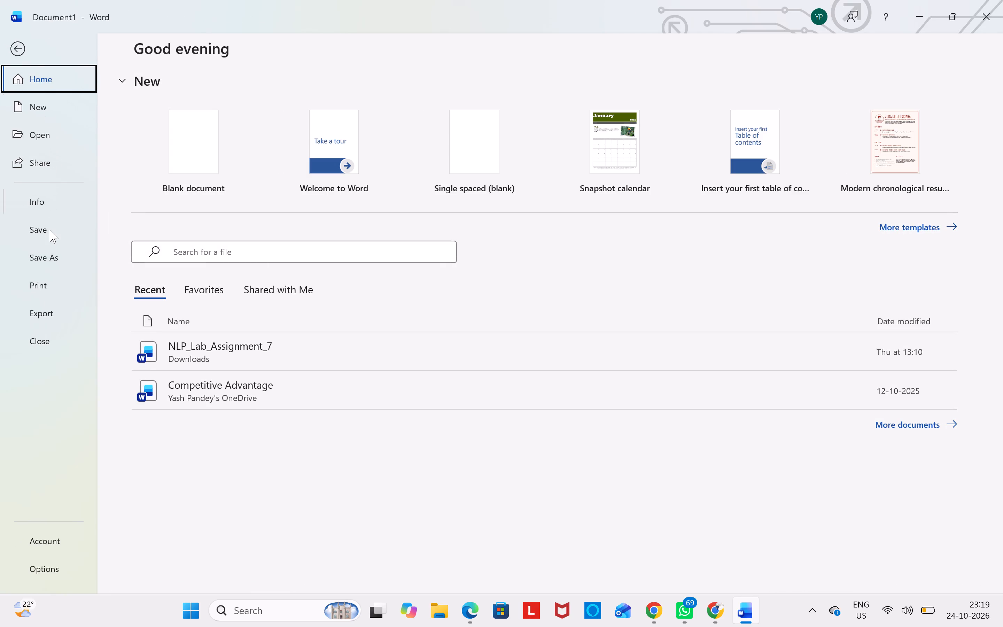
click(53, 255)
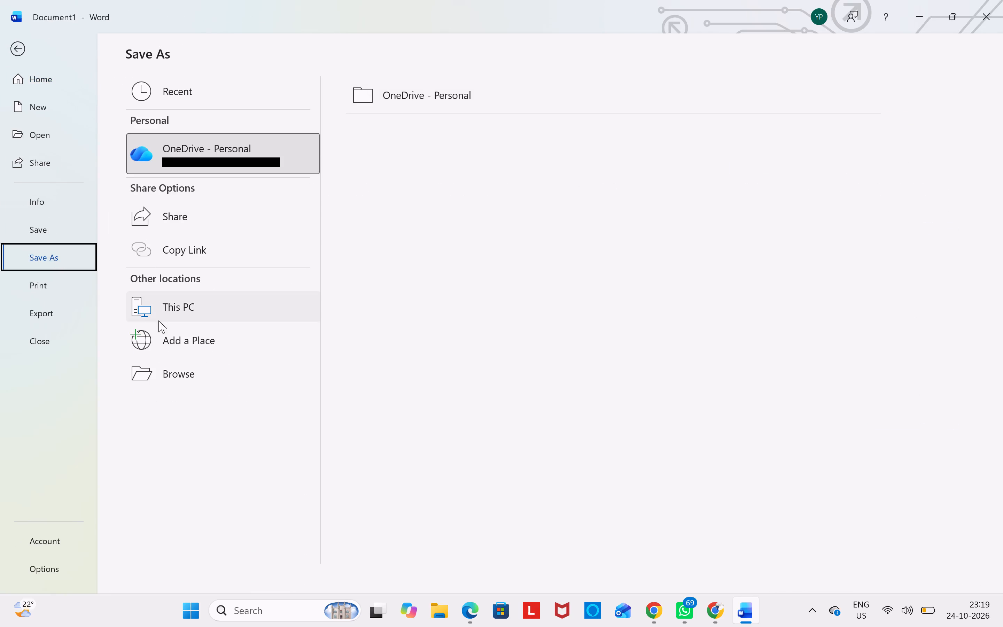
click(164, 370)
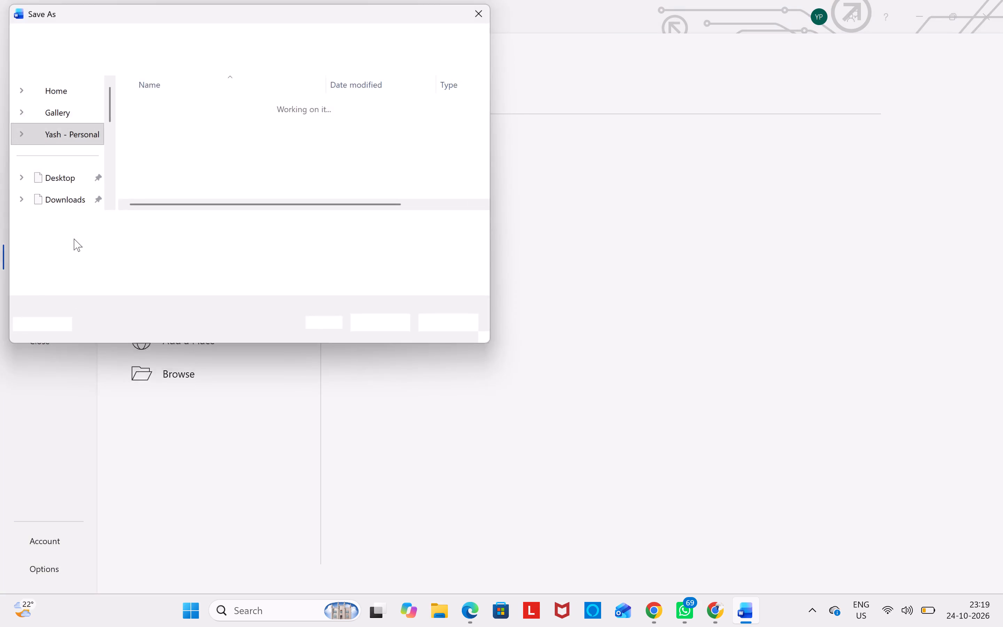
scroll(66, 156, down, 3)
scroll(66, 156, up, 1)
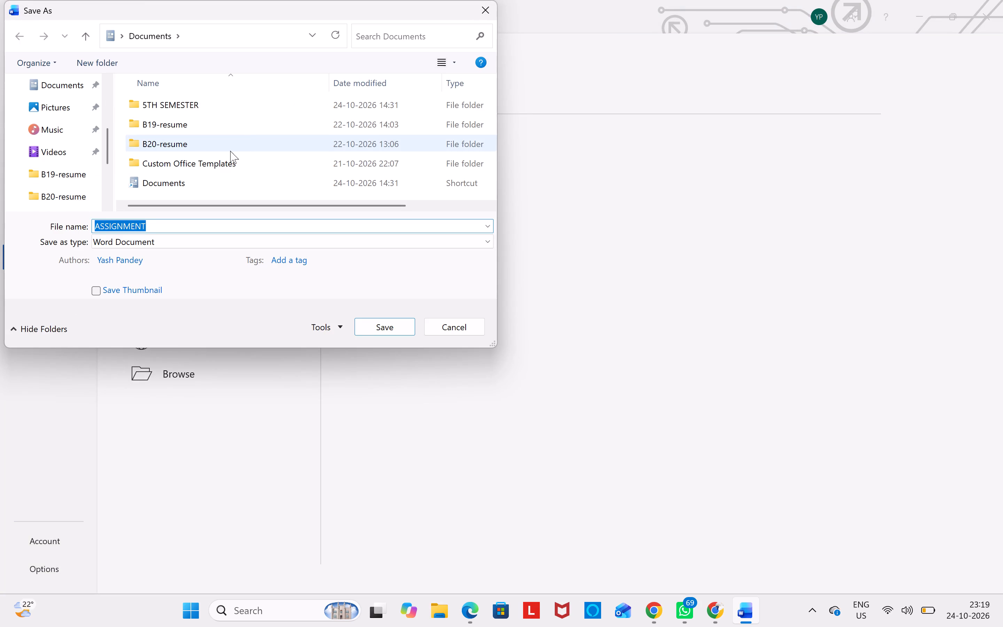
double_click(240, 107)
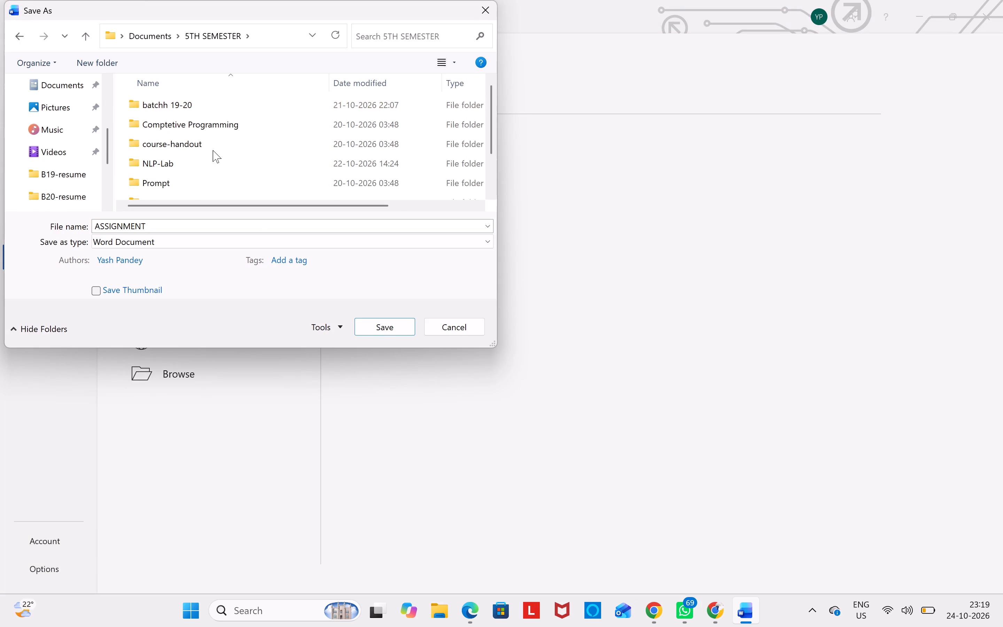
scroll(213, 150, down, 2)
scroll(193, 145, up, 3)
scroll(193, 145, down, 6)
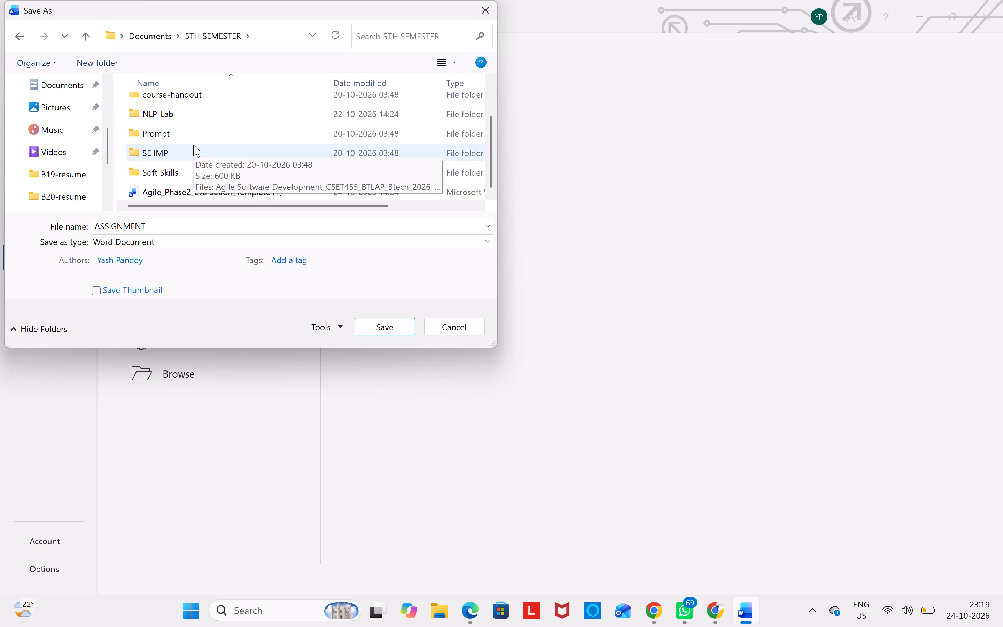
click(182, 222)
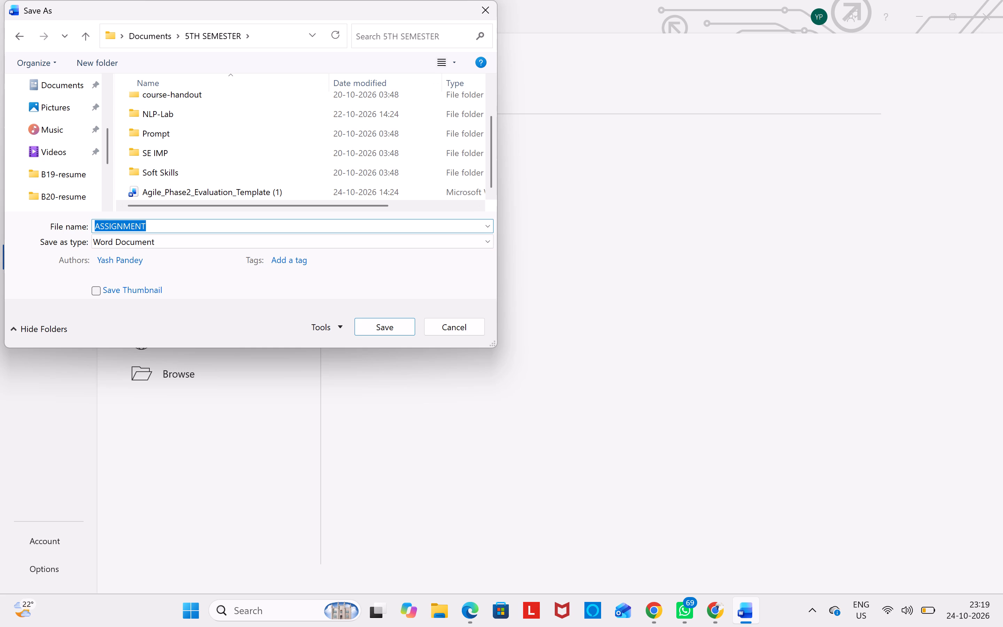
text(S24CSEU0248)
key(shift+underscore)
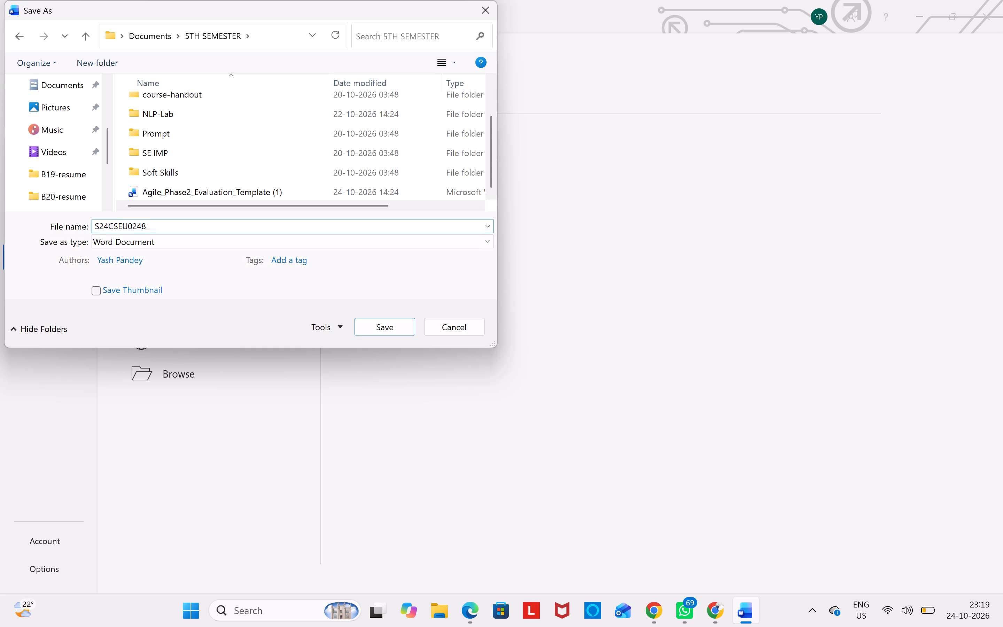
Finish naming the report with the enrollment number followed by _Agile_Lab7 and save it as a PDF in the 5TH SEMESTER folder.
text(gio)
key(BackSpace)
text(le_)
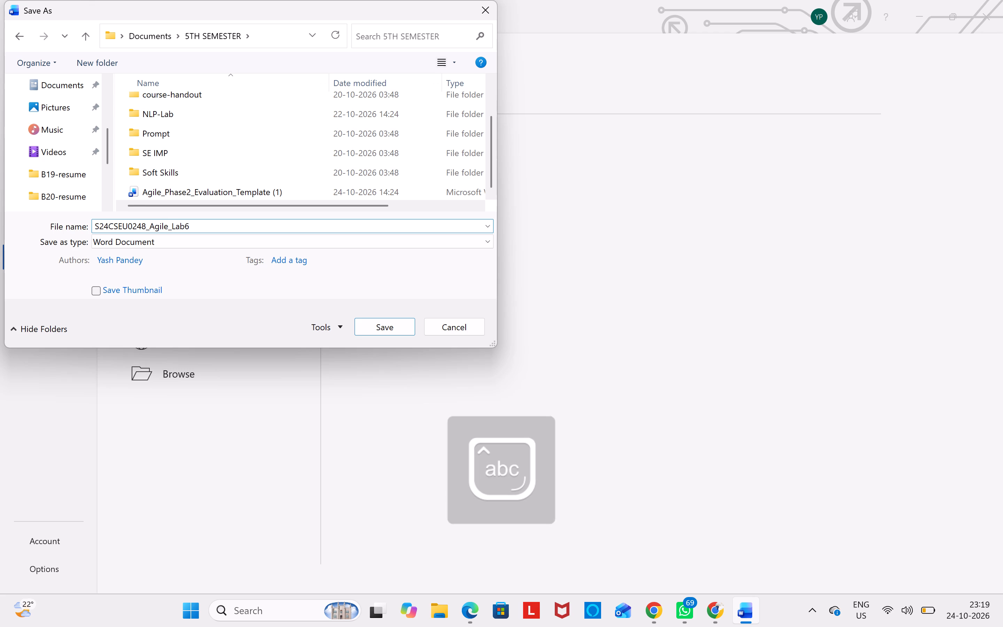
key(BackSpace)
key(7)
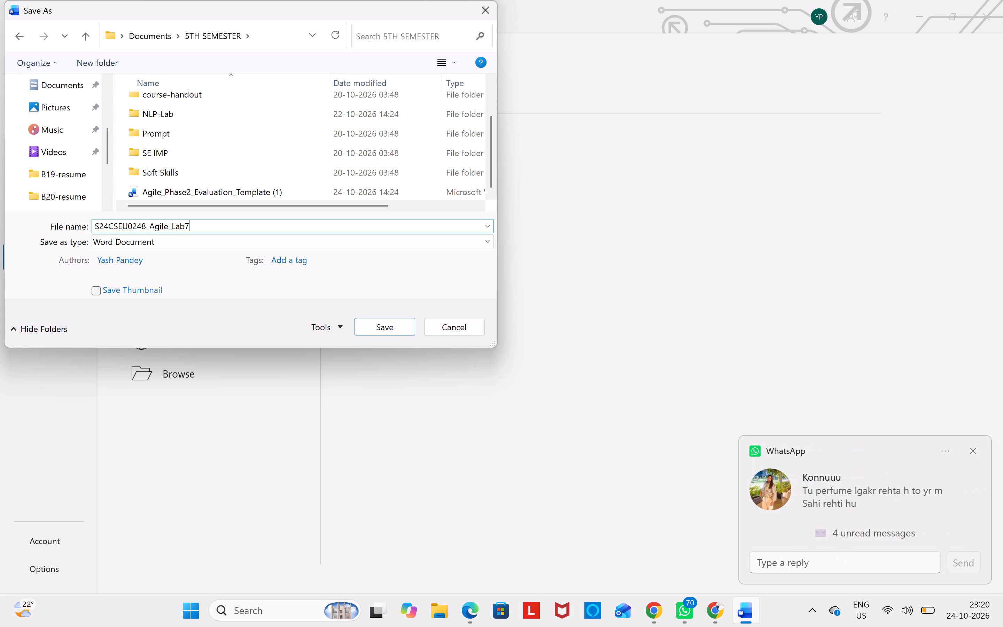
click(214, 235)
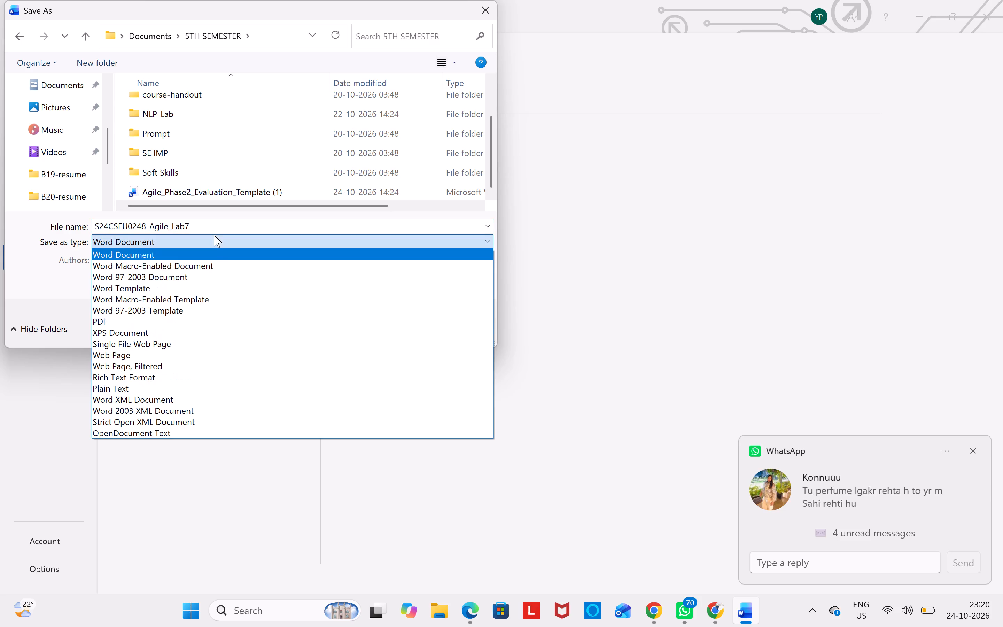
click(193, 321)
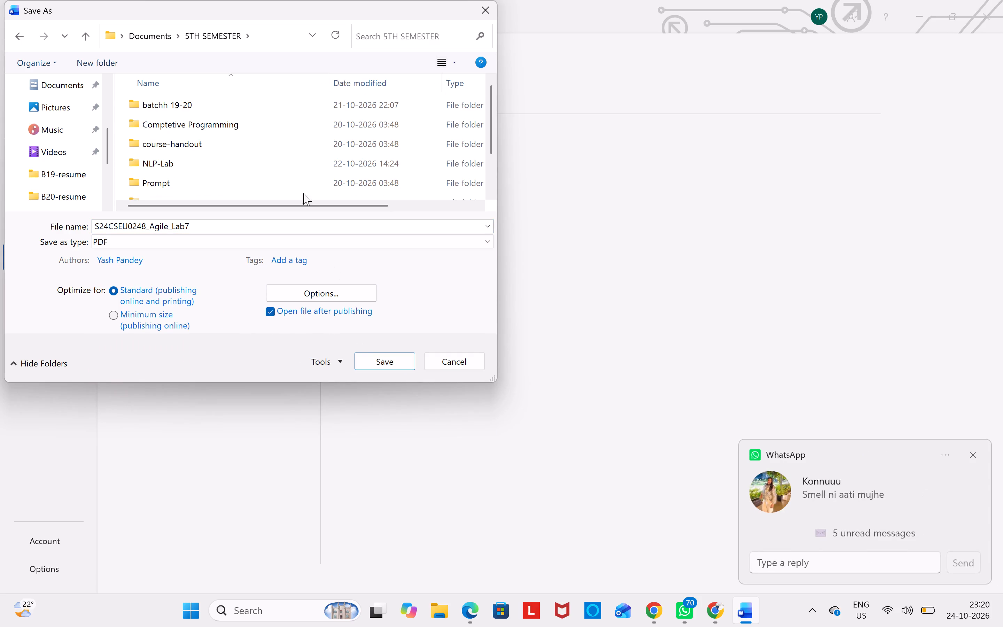
scroll(282, 146, down, 5)
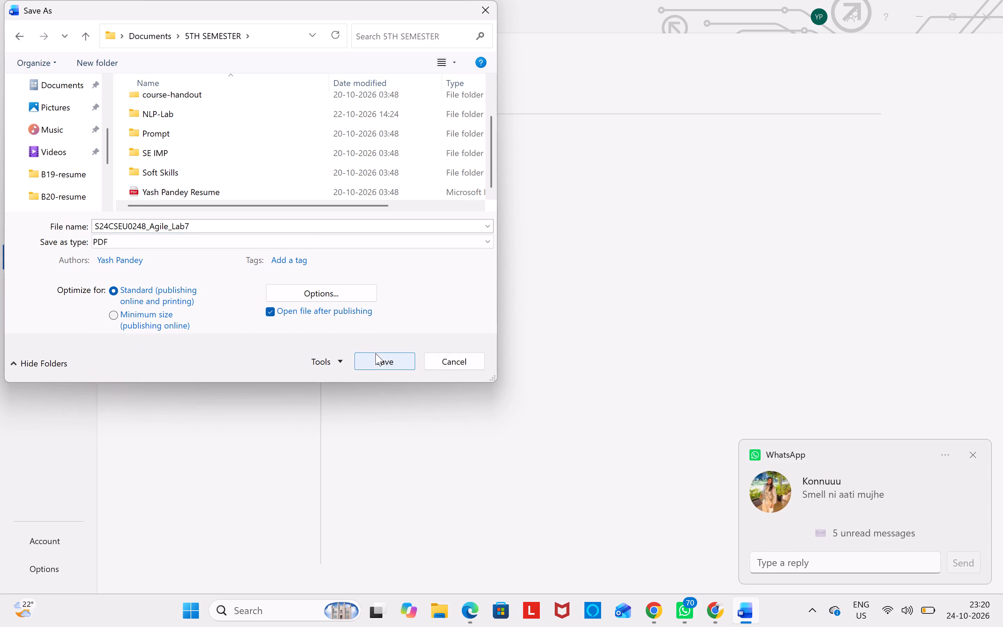
click(377, 353)
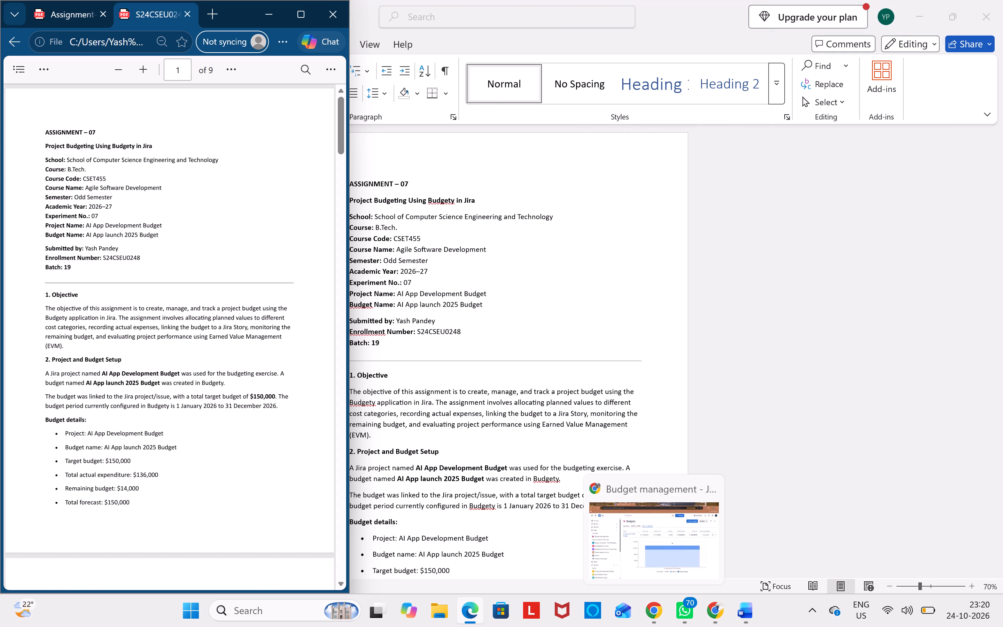
Check the exported PDF in Edge from the first page through the conclusion, and close it.
scroll(89, 325, down, 13)
scroll(91, 324, down, 16)
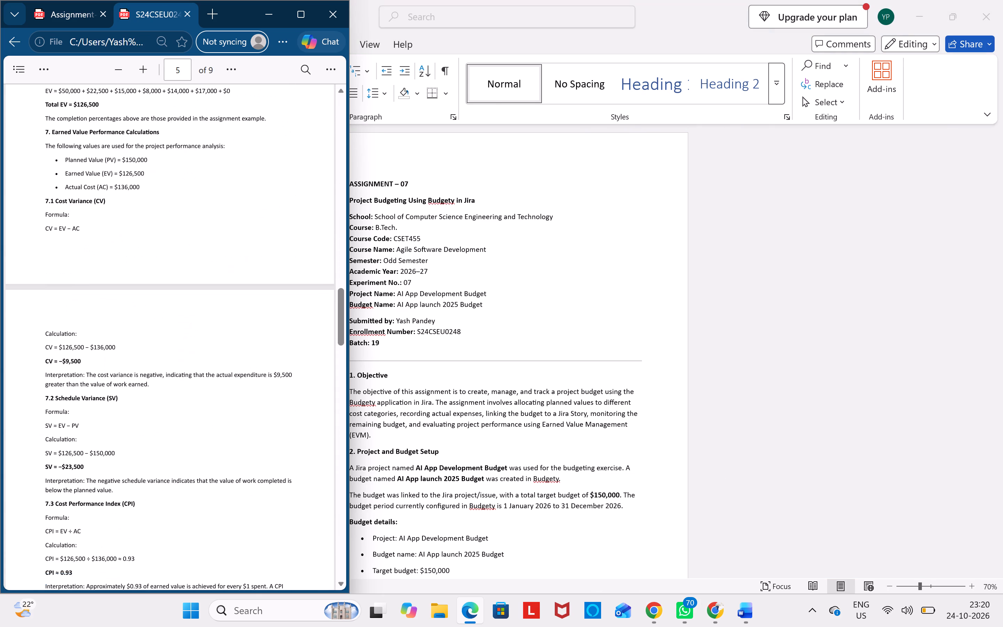
scroll(91, 324, down, 18)
scroll(91, 324, up, 1)
scroll(91, 324, down, 8)
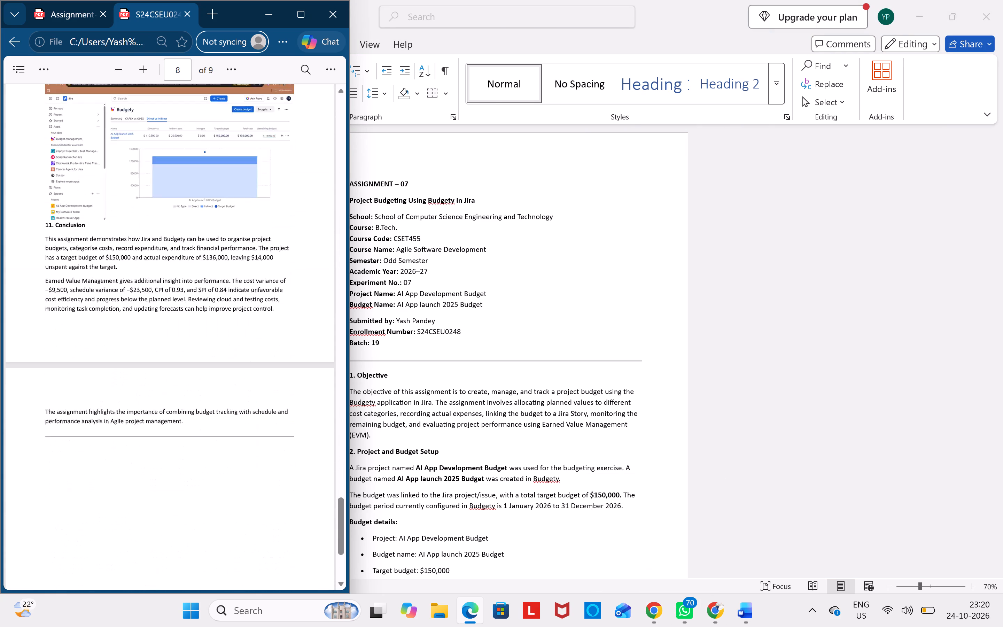
click(341, 16)
Close the report document in Word.
triple_click(1002, 0)
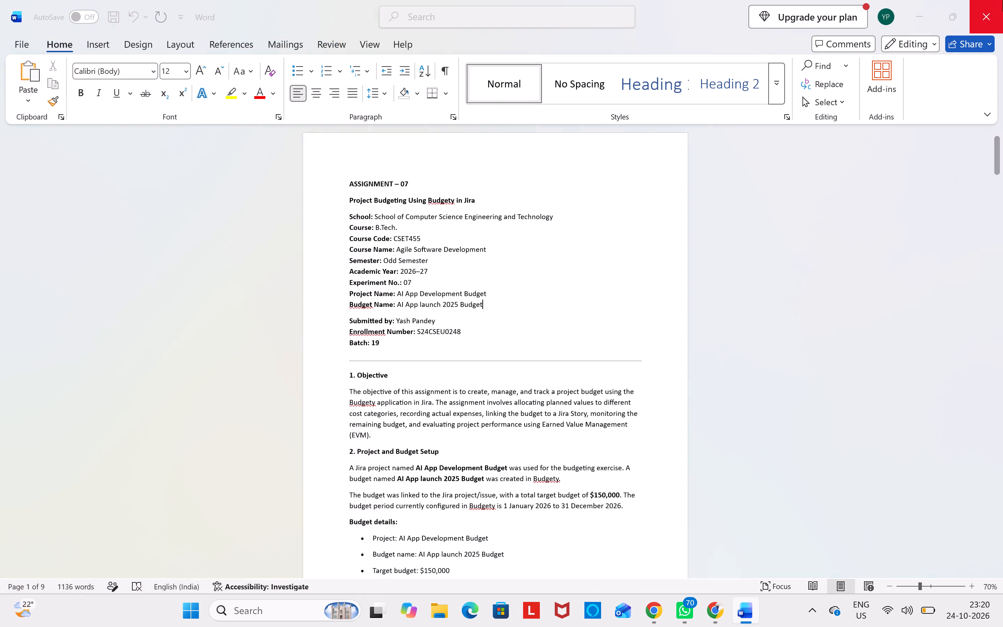
click(561, 382)
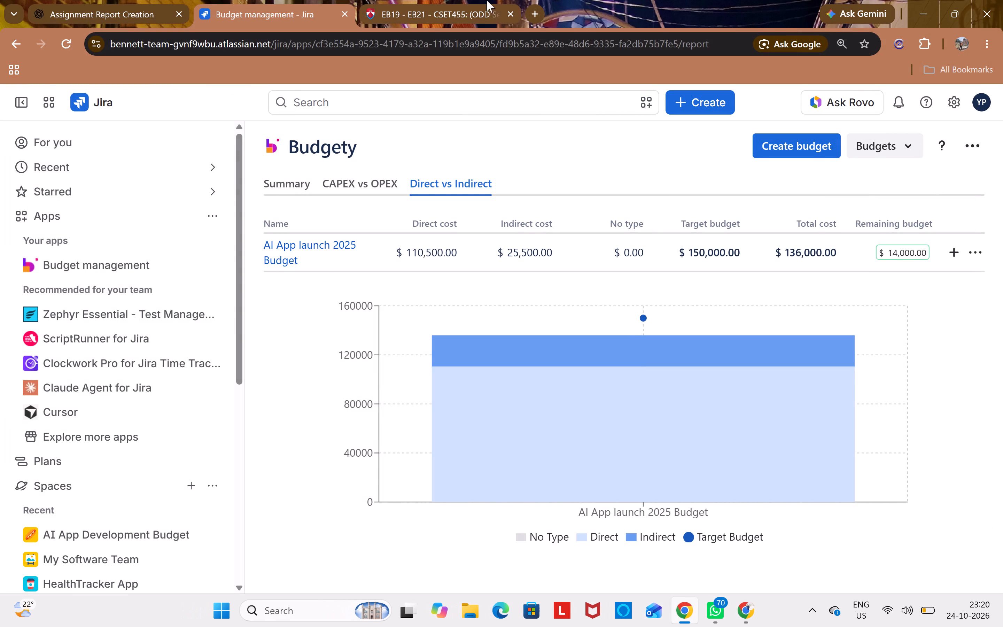
Switch to the university LMS in Chrome and start a submission for the lab 7- Budgety assignment.
click(459, 0)
click(373, 287)
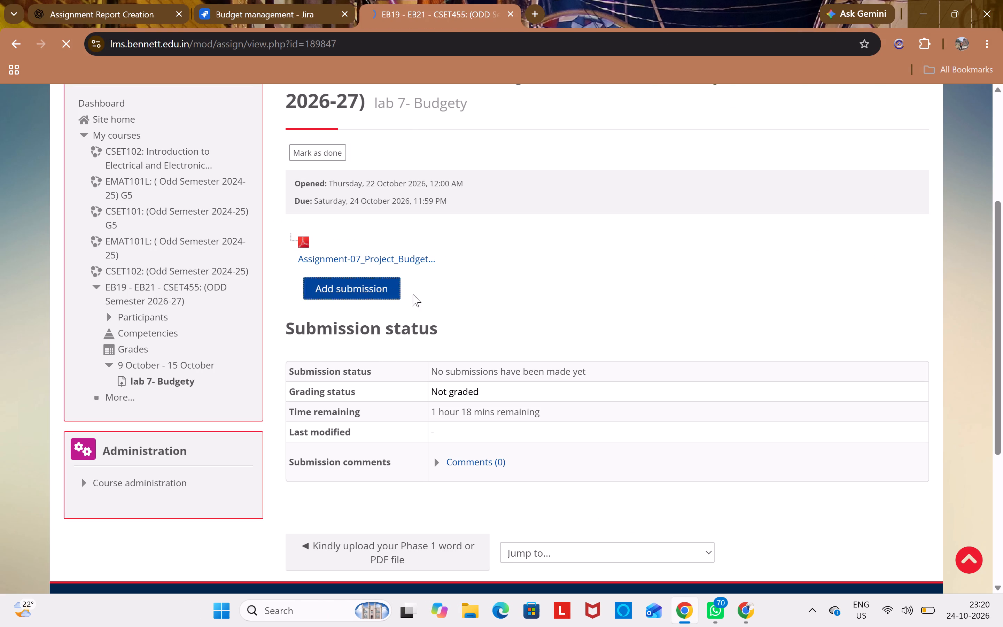
Upload the _Agile_Lab7 PDF from Documents > 5TH SEMESTER in File Explorer to the assignment's file submissions.
scroll(467, 312, down, 4)
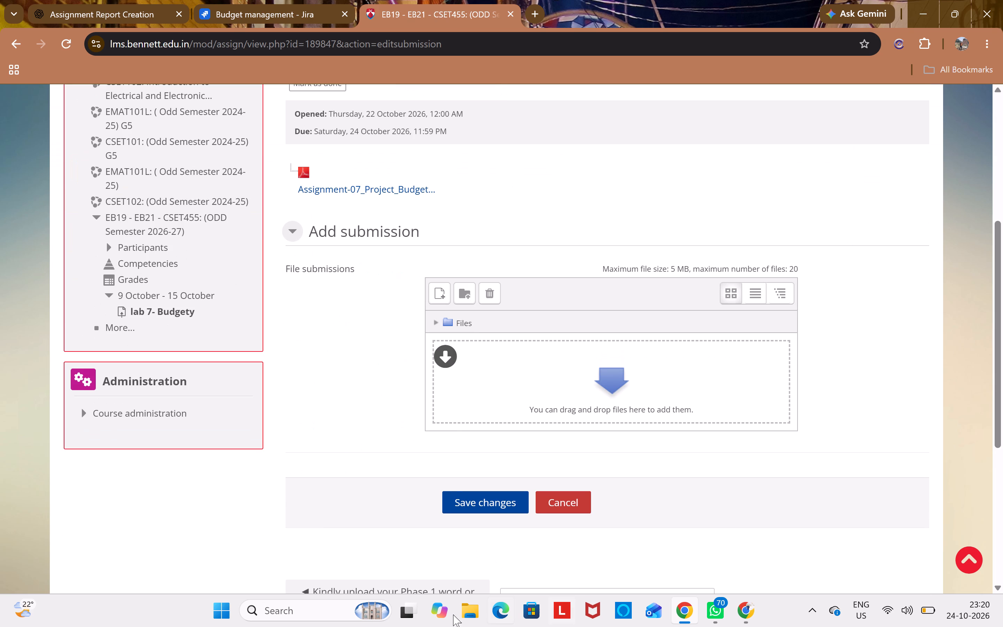
click(468, 611)
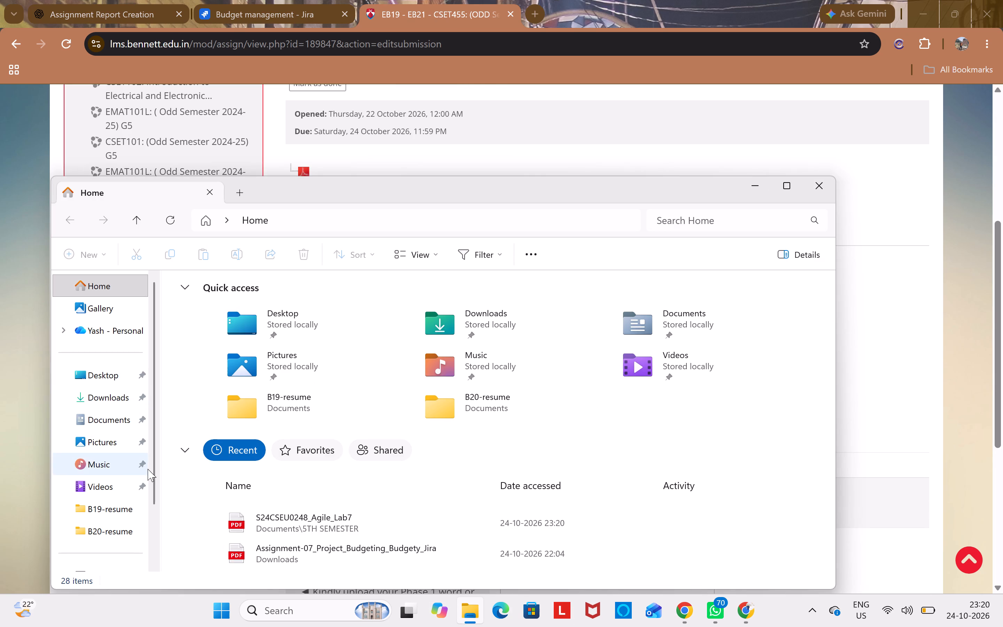
scroll(150, 457, down, 2)
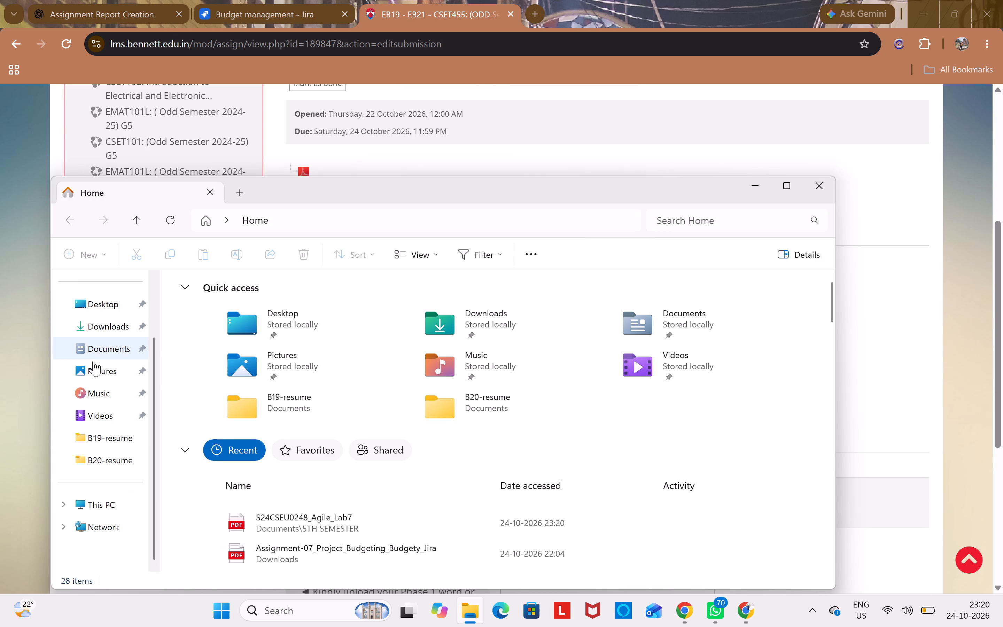
click(110, 350)
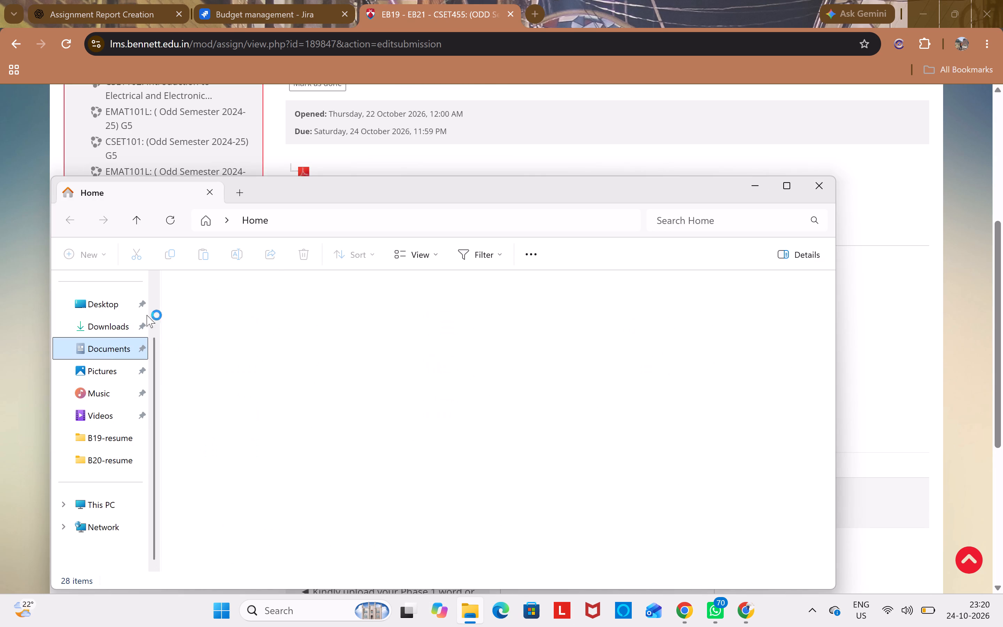
double_click(284, 301)
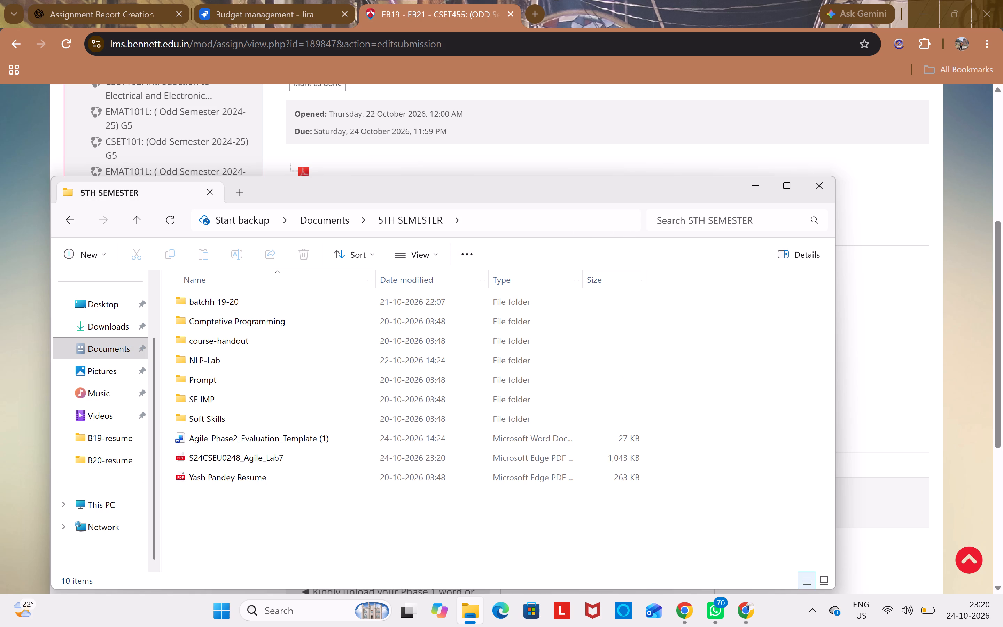
drag(591, 191, 620, 384)
scroll(605, 268, down, 5)
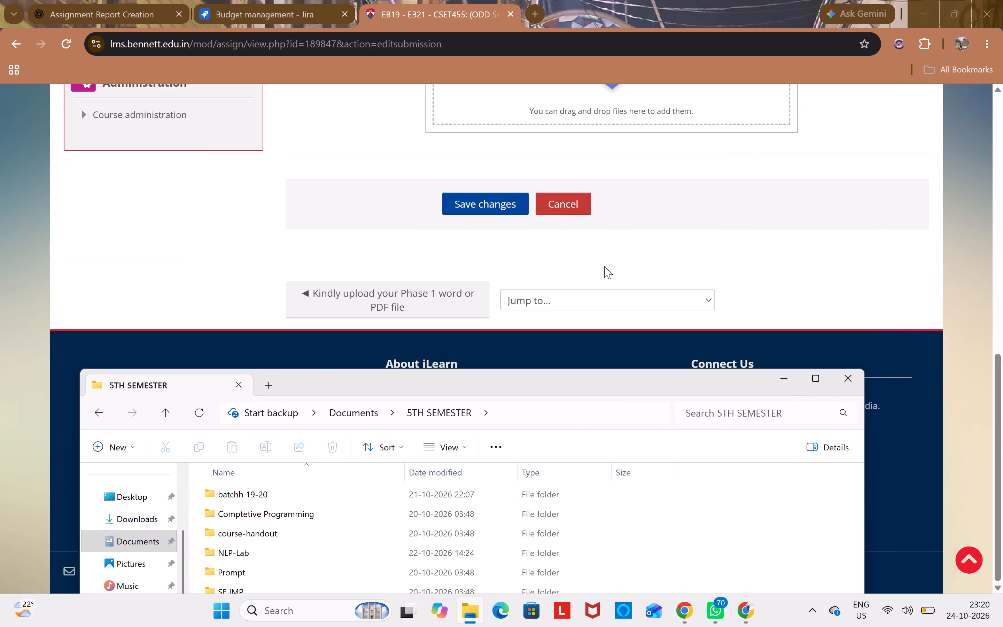
scroll(604, 266, up, 2)
scroll(336, 591, down, 4)
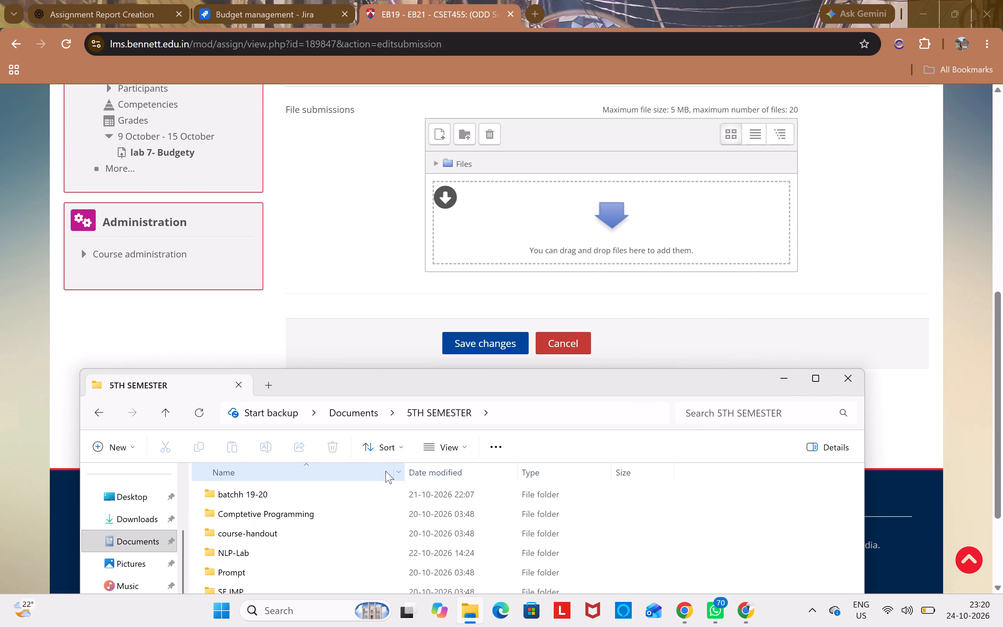
scroll(386, 471, down, 4)
scroll(384, 527, down, 6)
drag(460, 376, 465, 312)
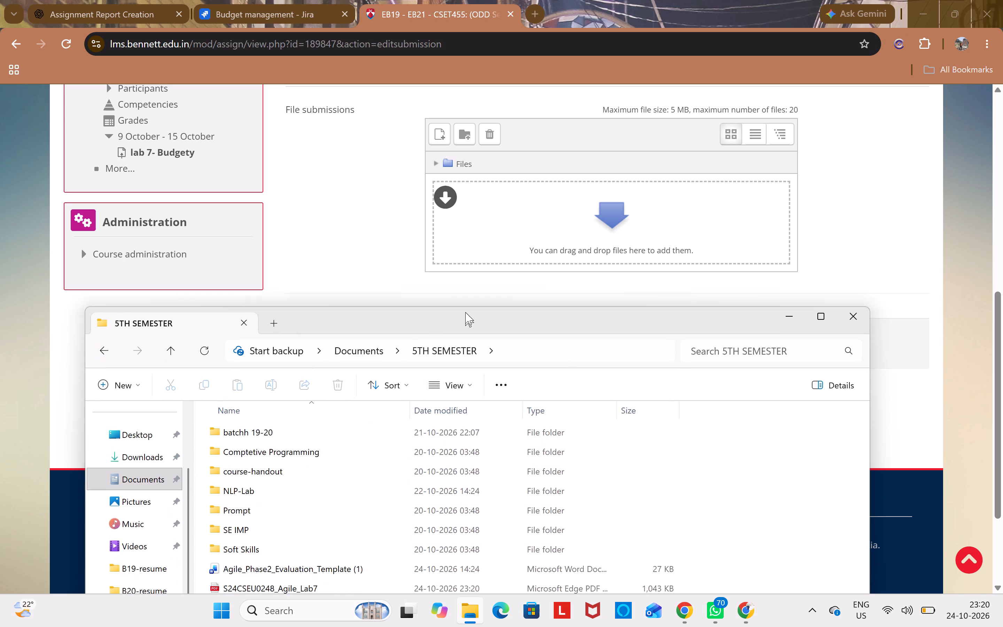
drag(465, 312, 462, 276)
drag(313, 550, 541, 264)
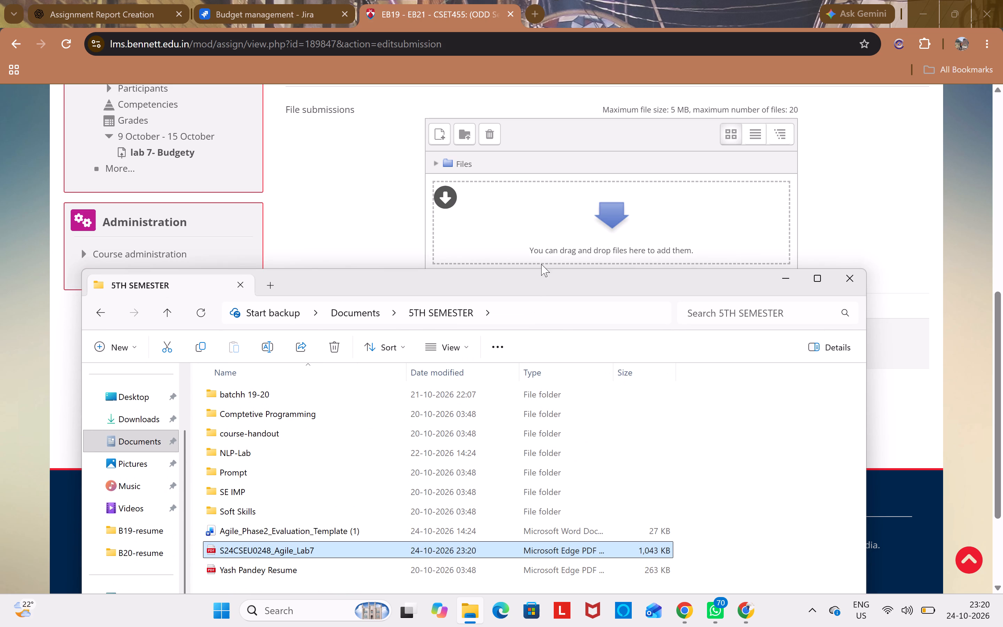
drag(541, 264, 555, 222)
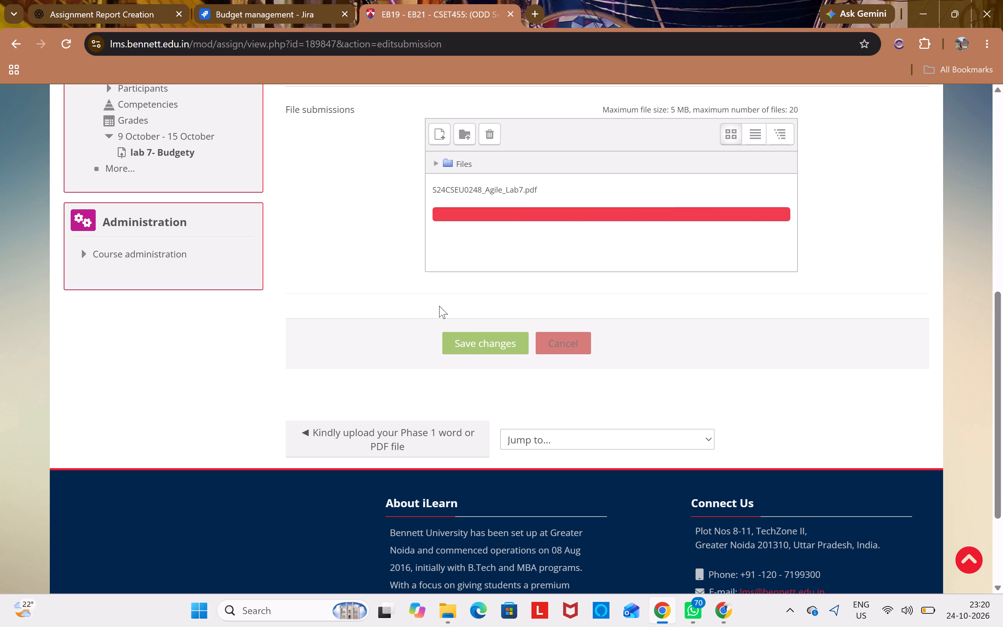
Save the uploaded file, submit the lab 7- Budgety assignment for grading with confirmation, and check its submission status.
click(474, 344)
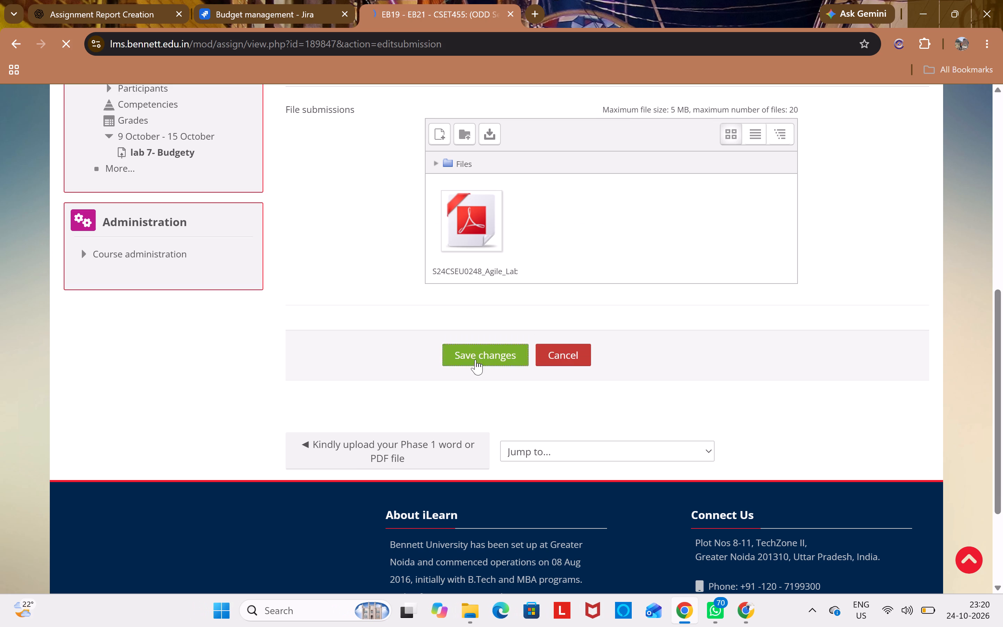
click(375, 492)
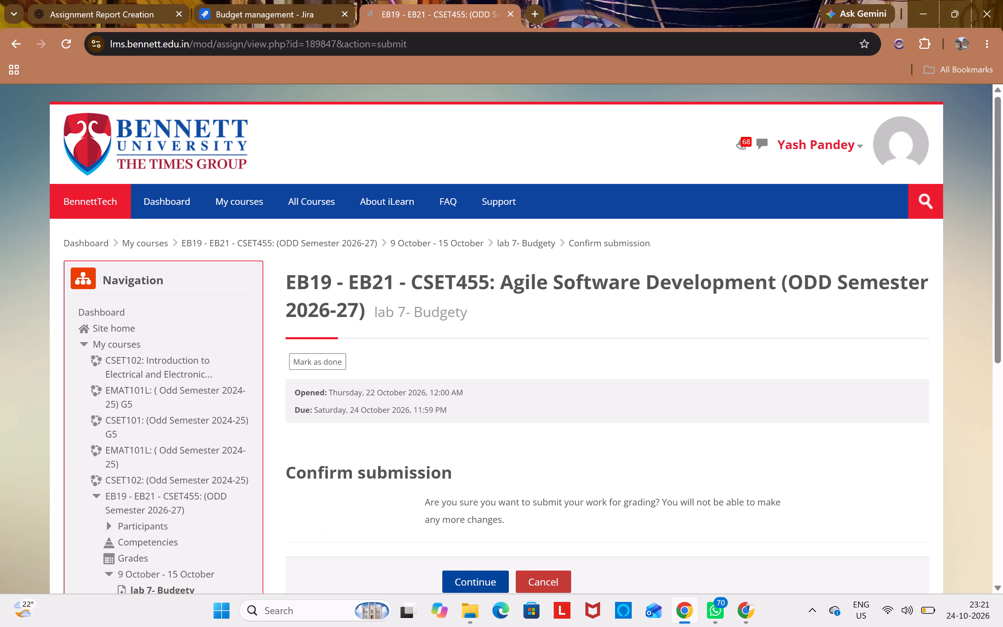
scroll(433, 395, down, 4)
click(461, 302)
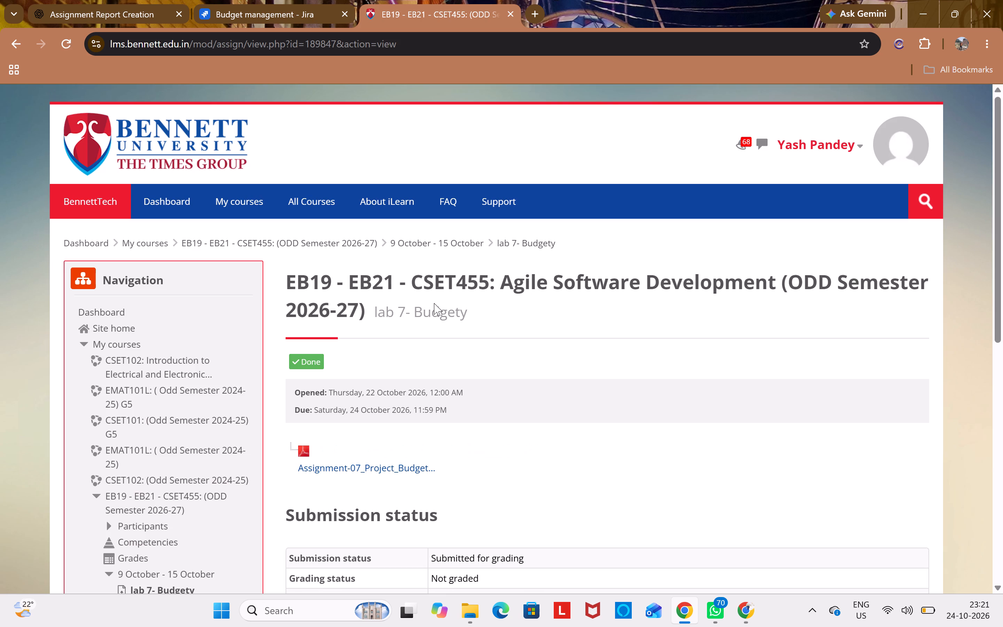
scroll(522, 315, down, 4)
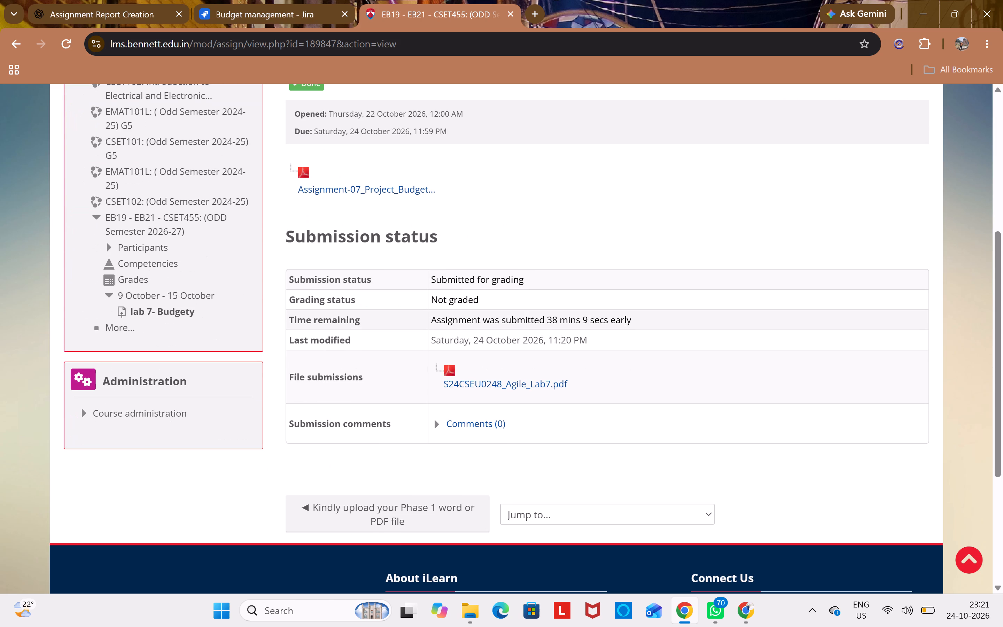
Open the LMS dashboard and look through the course overview and upcoming events.
scroll(522, 314, up, 5)
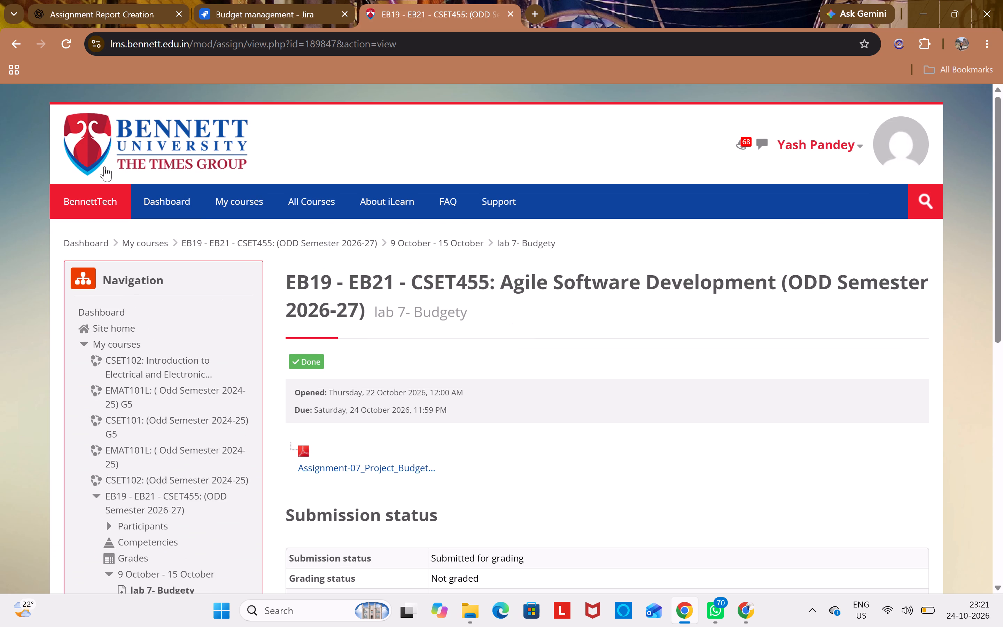
click(187, 211)
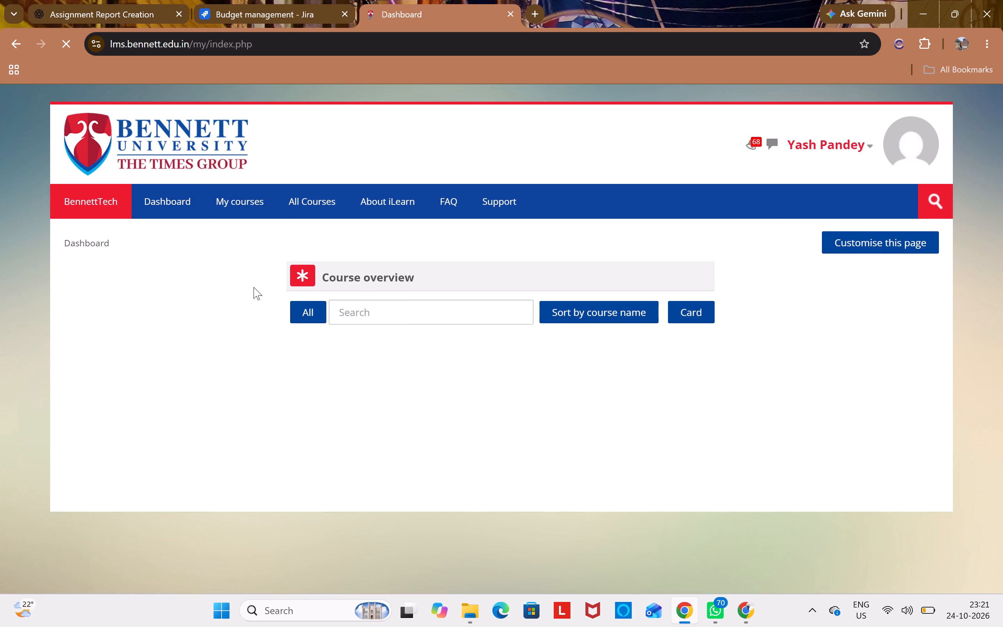
scroll(316, 376, down, 6)
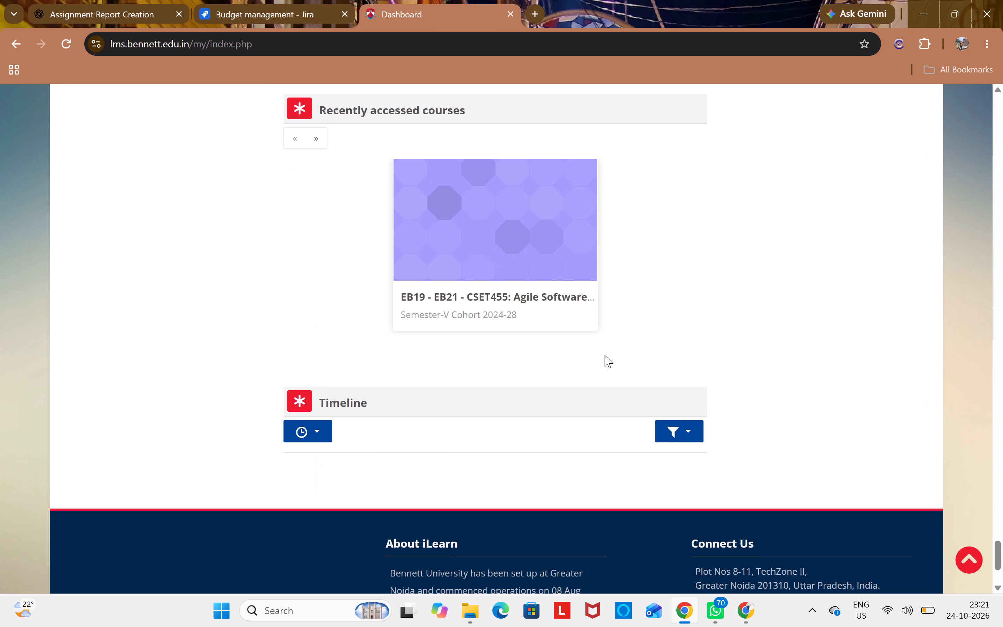
scroll(605, 355, up, 5)
click(1002, 202)
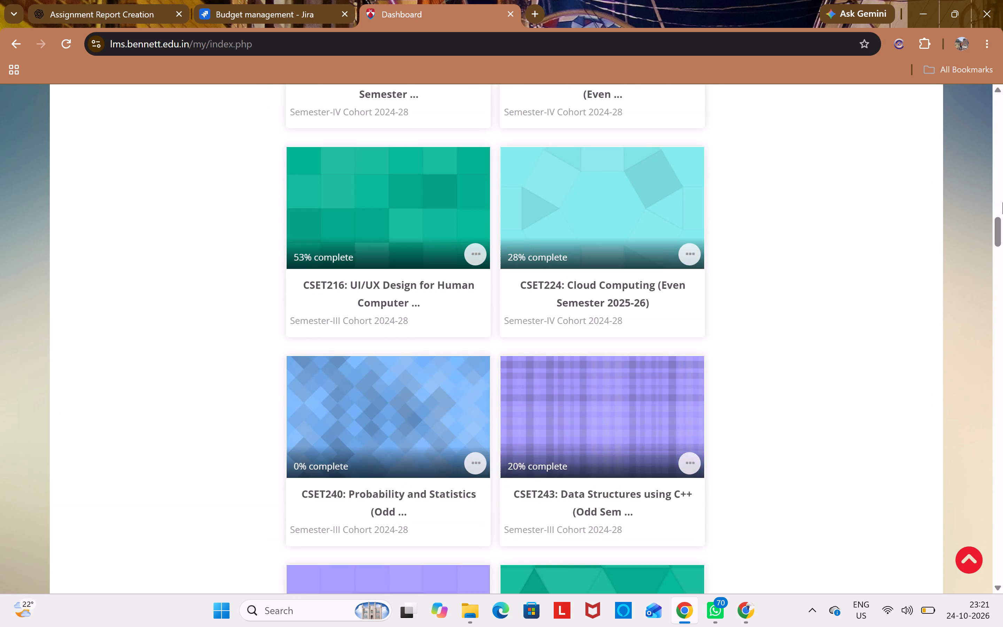
click(1000, 149)
click(1001, 109)
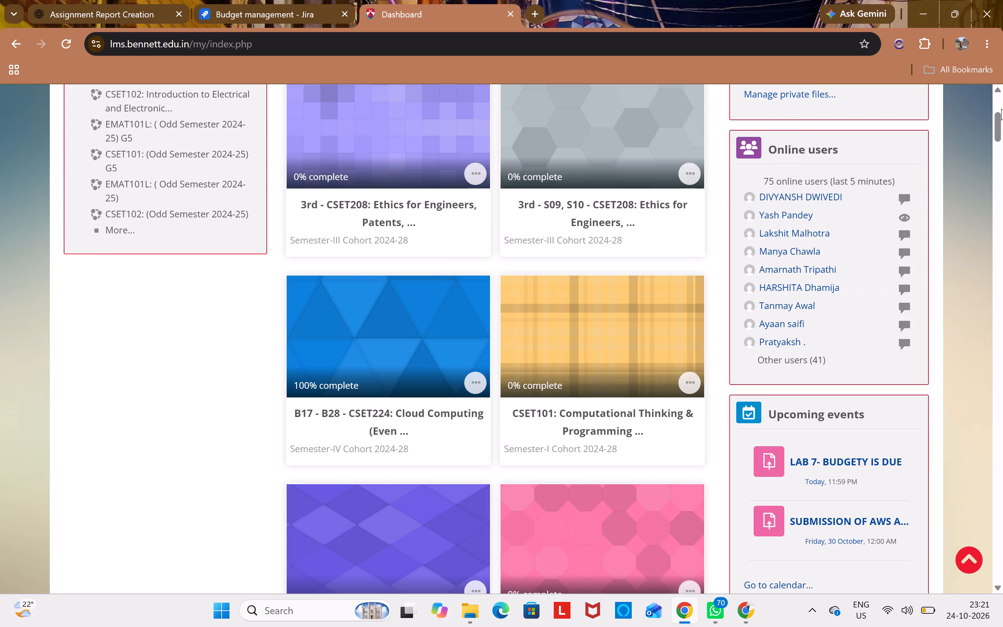
scroll(795, 292, down, 2)
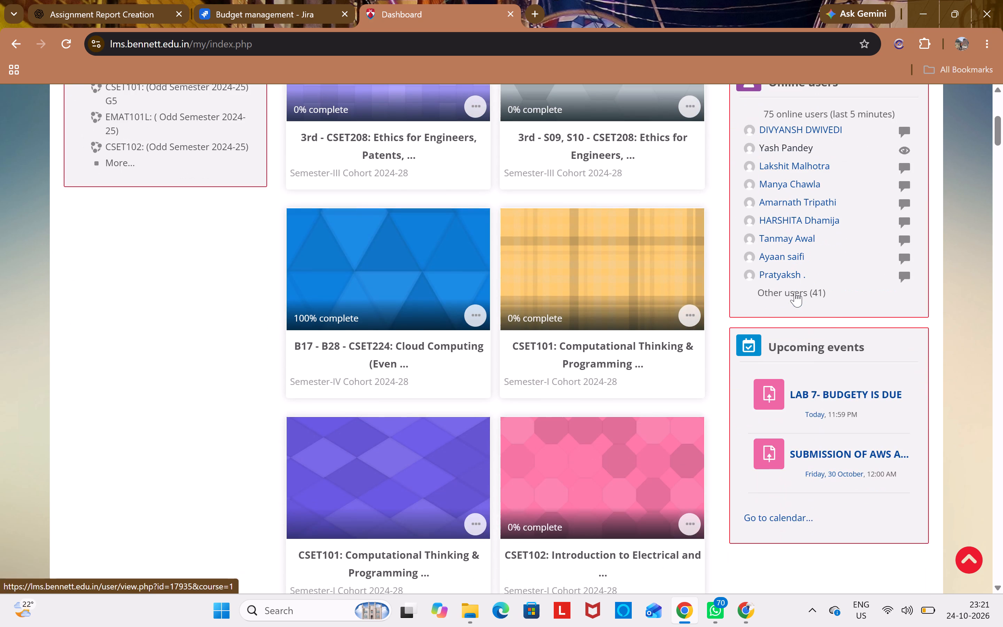